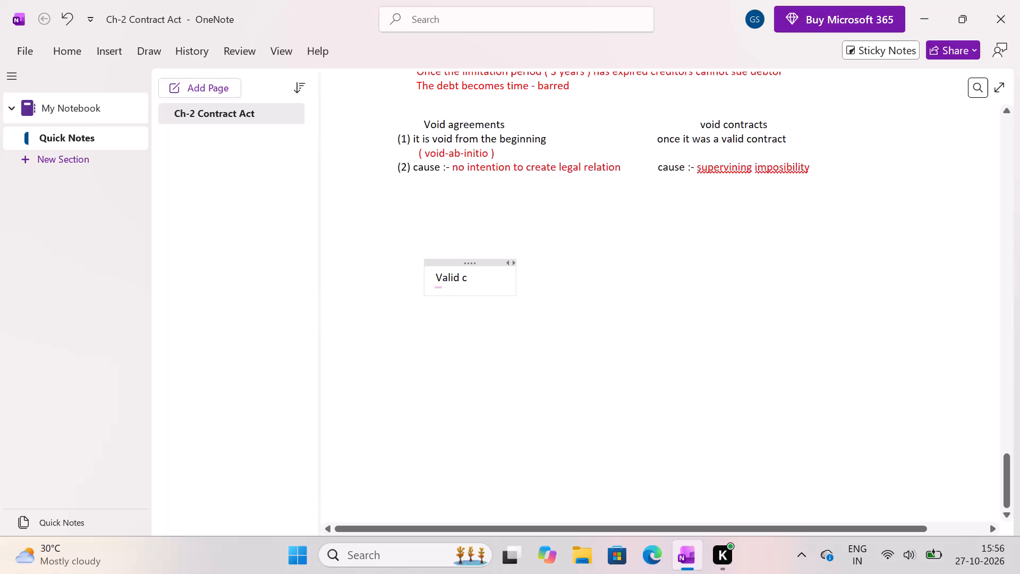
Complete the text of the new note below the void agreements comparison as "Valid contract".
{"action": "type", "text": "om"}
{"action": "key", "text": "BackSpace"}
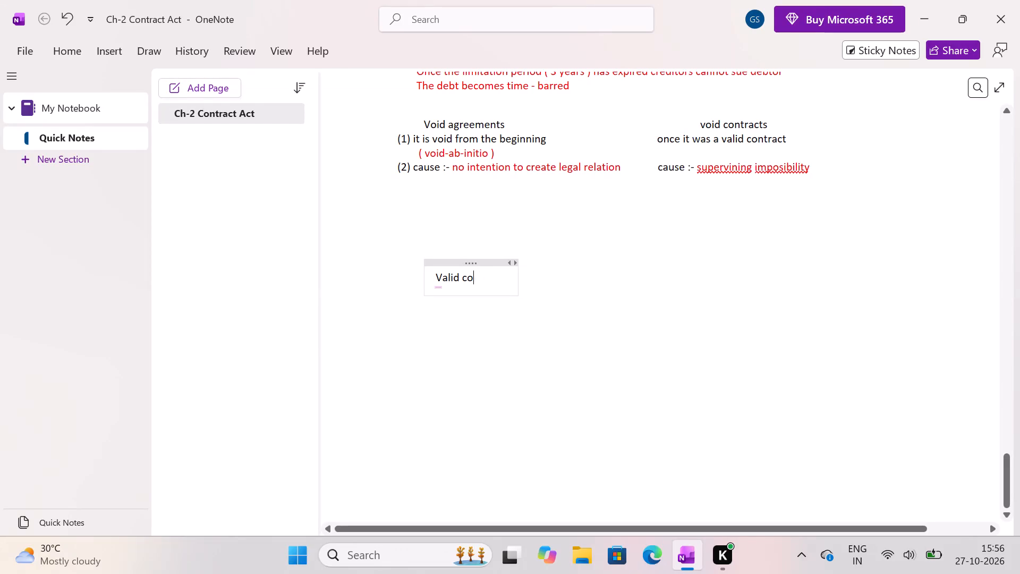
{"action": "type", "text": "ntrs"}
{"action": "key", "text": "BackSpace"}
{"action": "type", "text": "act"}
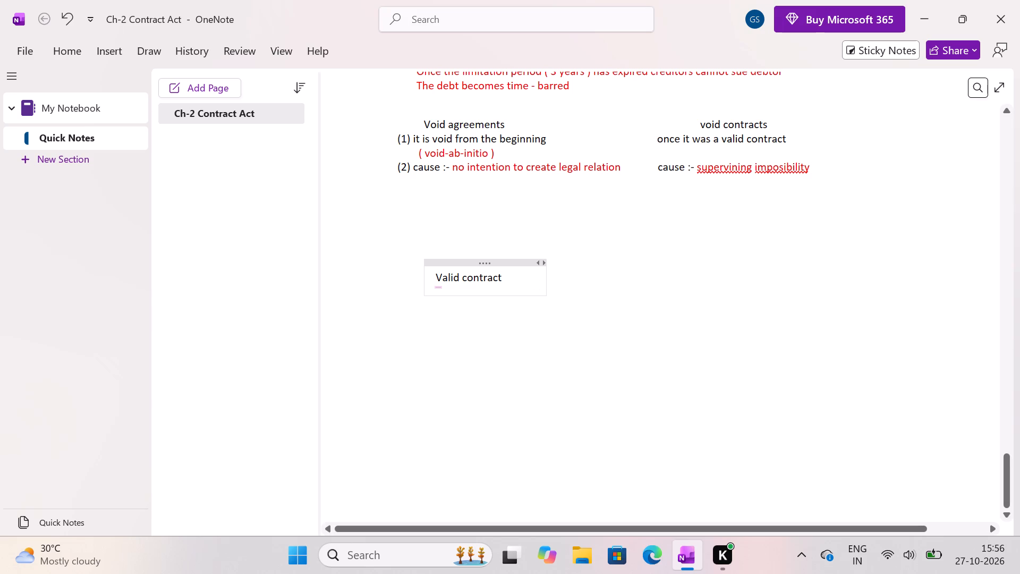
Move the "Valid contract" note up into the empty box at the start of the arrow under (ii) void contract.
{"action": "left_click_drag", "start_coordinate": [494, 263], "coordinate": [494, 264]}
{"action": "scroll", "coordinate": [494, 264], "scroll_direction": "up", "scroll_amount": 1}
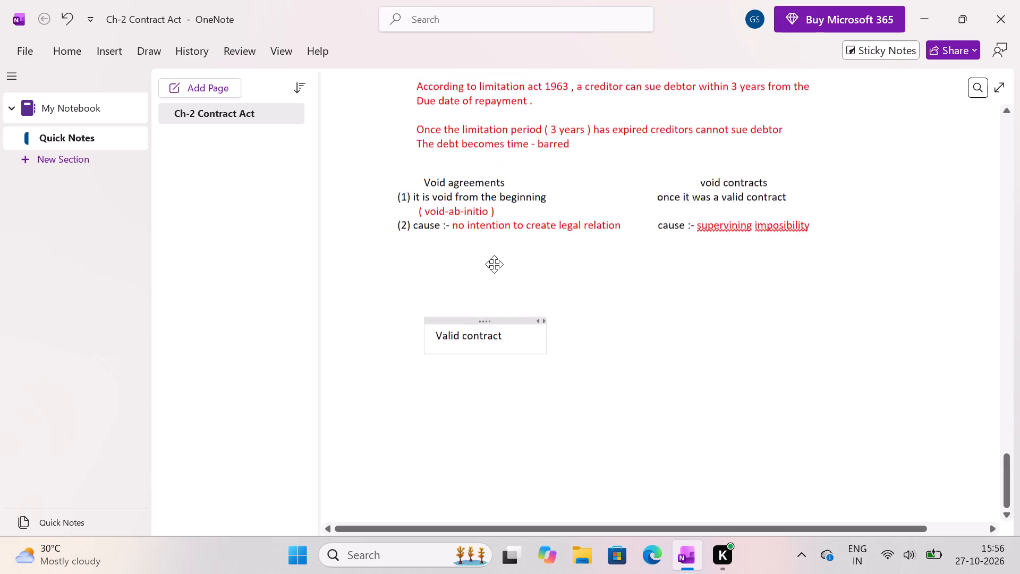
{"action": "left_click_drag", "start_coordinate": [494, 264], "coordinate": [494, 265]}
{"action": "scroll", "coordinate": [494, 264], "scroll_direction": "down", "scroll_amount": 2}
{"action": "scroll", "coordinate": [494, 265], "scroll_direction": "up", "scroll_amount": 8}
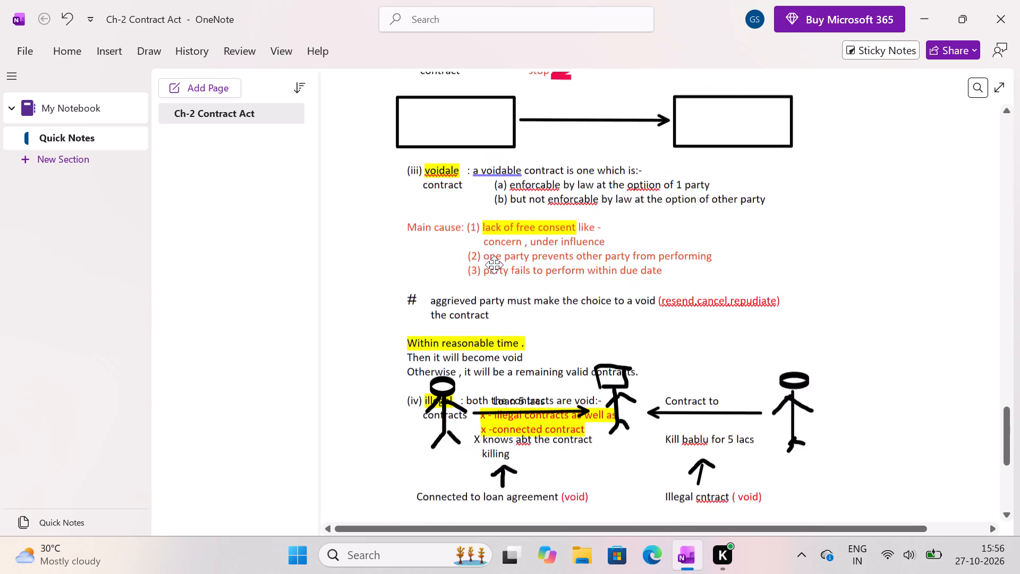
{"action": "left_click_drag", "start_coordinate": [494, 265], "coordinate": [474, 297]}
{"action": "scroll", "coordinate": [494, 265], "scroll_direction": "up", "scroll_amount": 2}
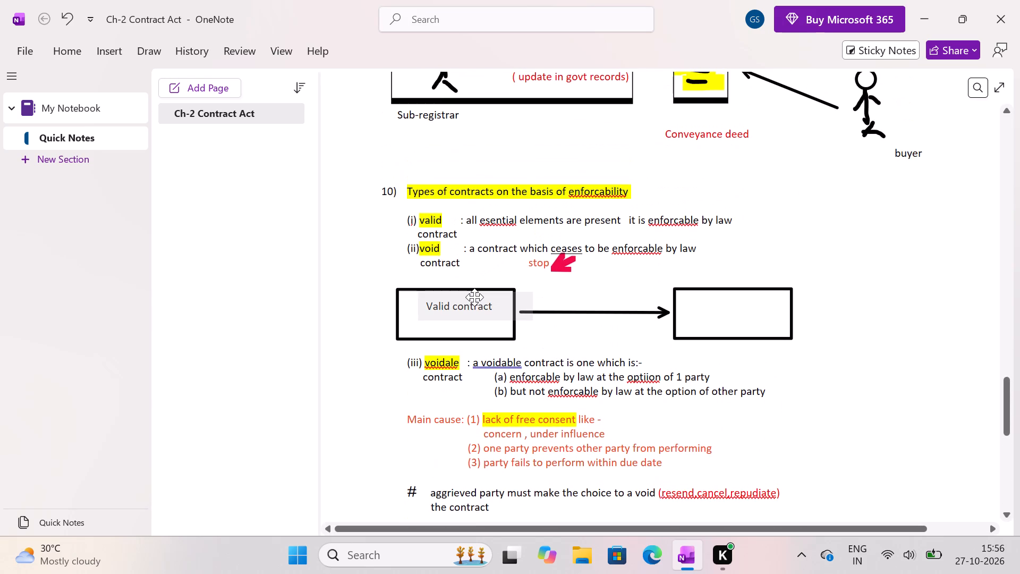
{"action": "left_click_drag", "start_coordinate": [474, 297], "coordinate": [470, 299]}
Add a "Void contract" note and place it inside the empty box that the arrow points to.
{"action": "left_click", "coordinate": [923, 310]}
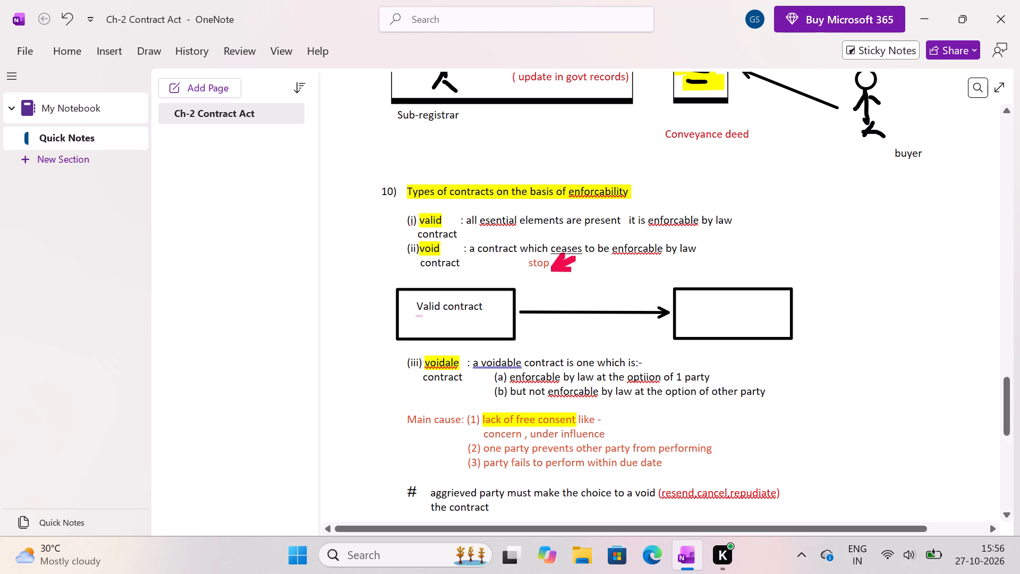
{"action": "left_click", "coordinate": [922, 312]}
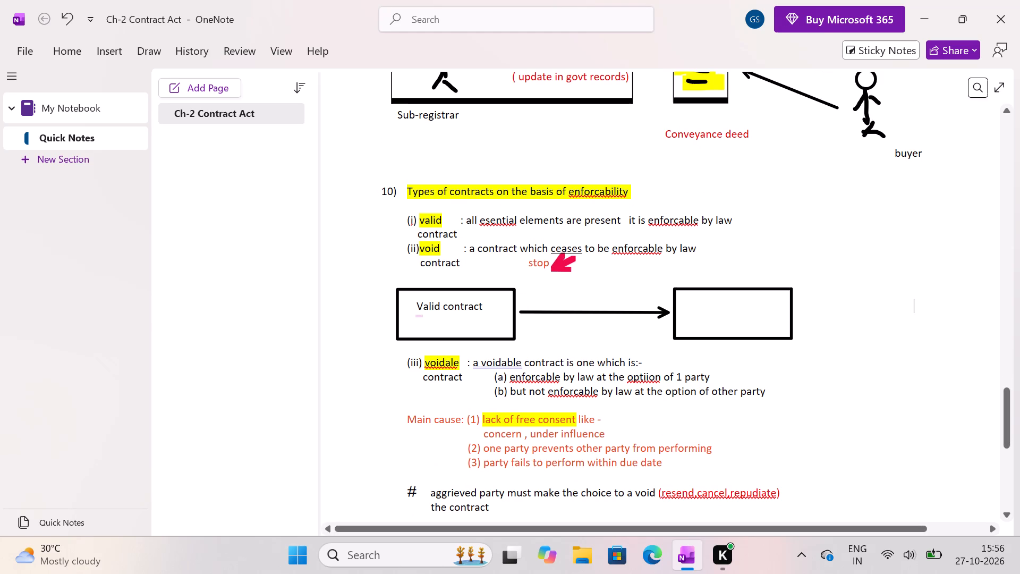
{"action": "type", "text": "void contra"}
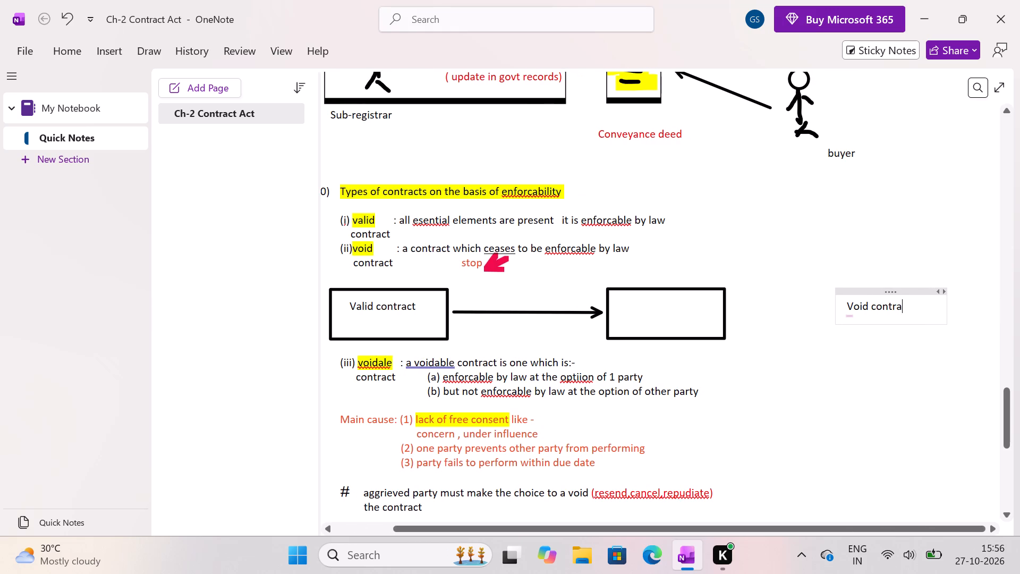
{"action": "type", "text": "ct"}
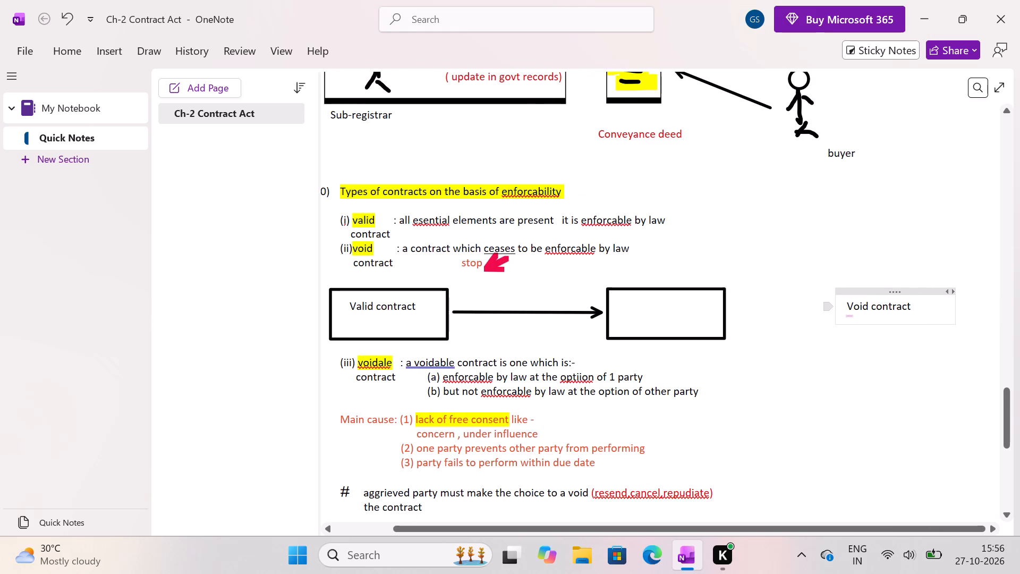
{"action": "left_click", "coordinate": [933, 332]}
{"action": "right_click_drag", "start_coordinate": [911, 293], "coordinate": [910, 293]}
{"action": "right_click_drag", "start_coordinate": [910, 293], "coordinate": [888, 290]}
{"action": "left_click_drag", "start_coordinate": [888, 290], "coordinate": [823, 290]}
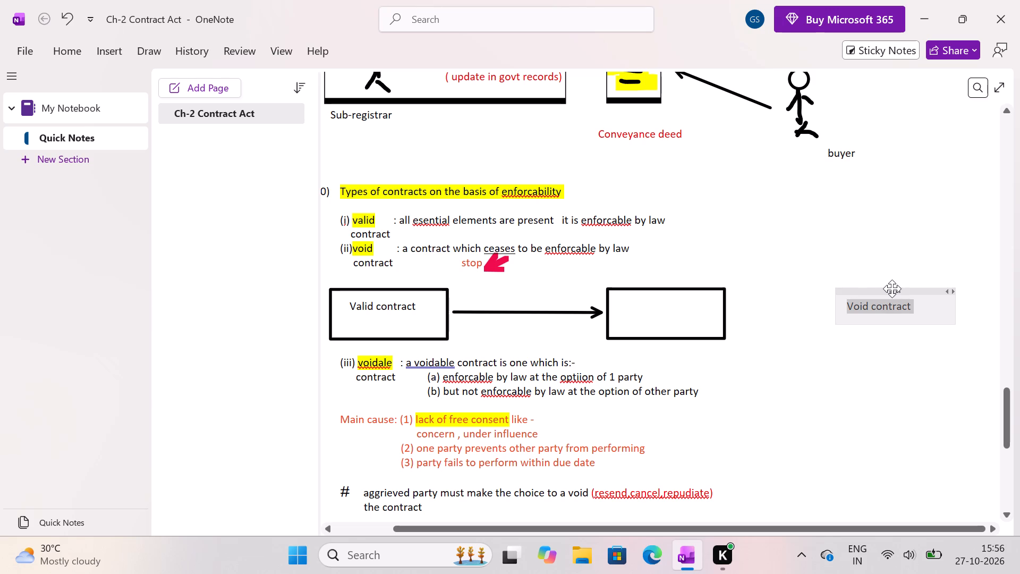
{"action": "left_click_drag", "start_coordinate": [892, 289], "coordinate": [683, 303]}
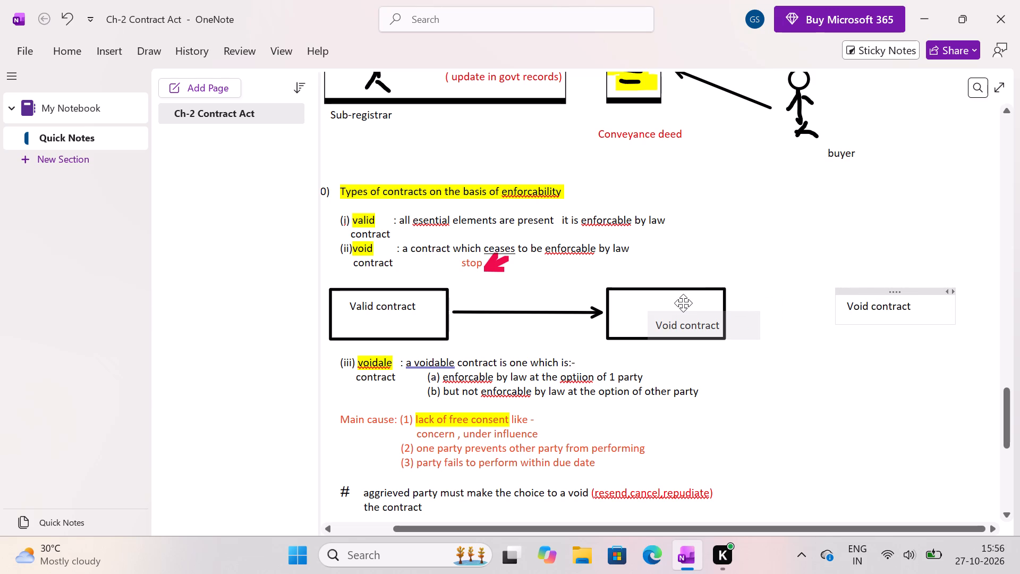
{"action": "left_click_drag", "start_coordinate": [683, 303], "coordinate": [680, 293]}
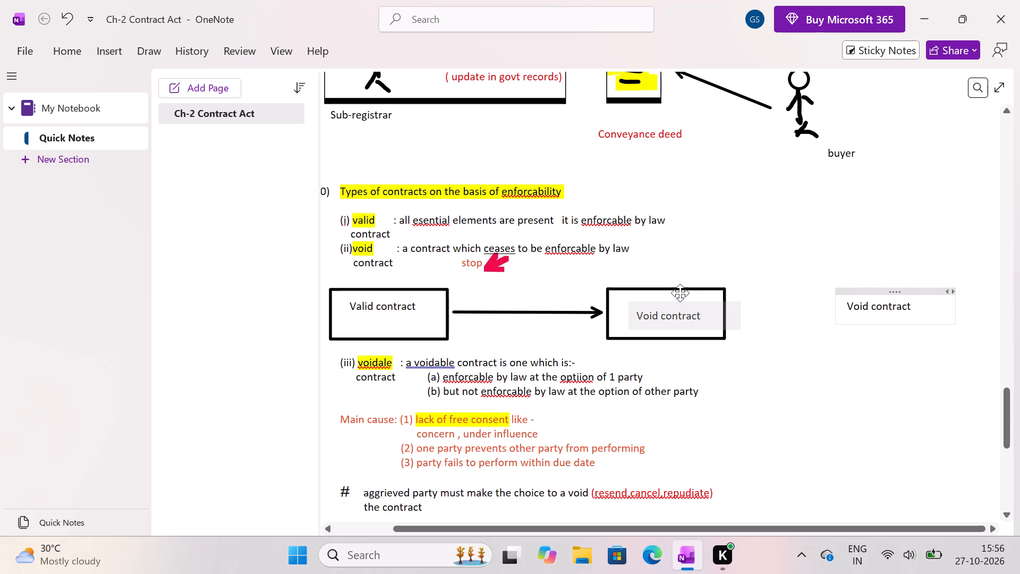
{"action": "left_click_drag", "start_coordinate": [680, 293], "coordinate": [679, 293]}
{"action": "left_click", "coordinate": [791, 347]}
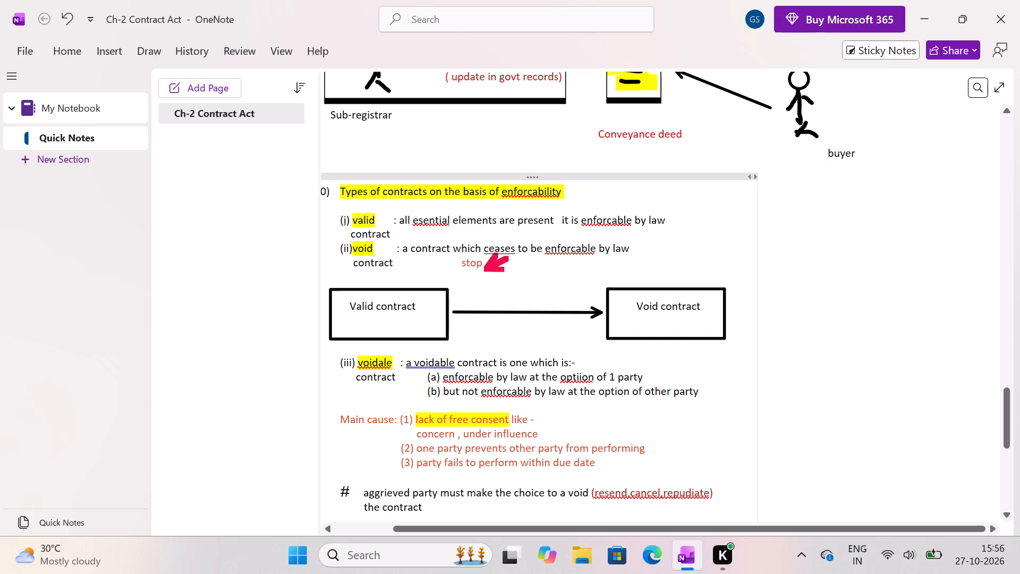
Add a "supervening" note and place it over the arrow between the "Valid contract" and "Void contract" boxes.
{"action": "left_click", "coordinate": [781, 295]}
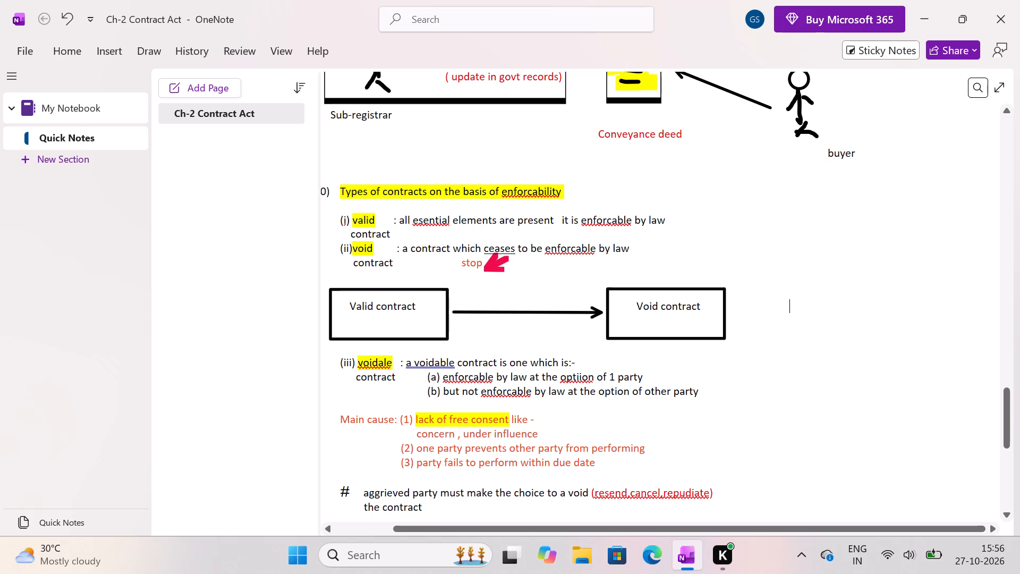
{"action": "type", "text": "super"}
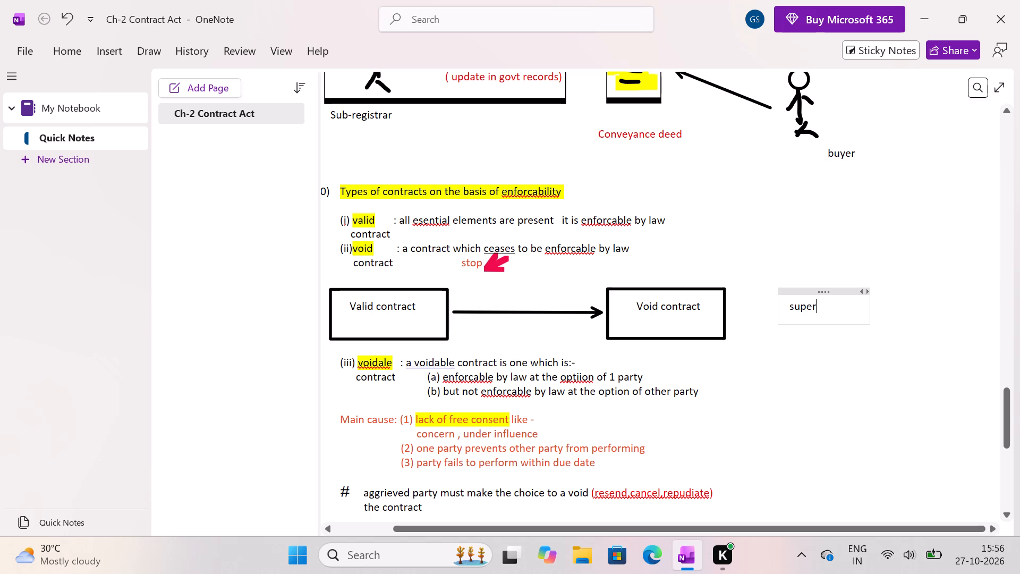
{"action": "key", "text": "v"}
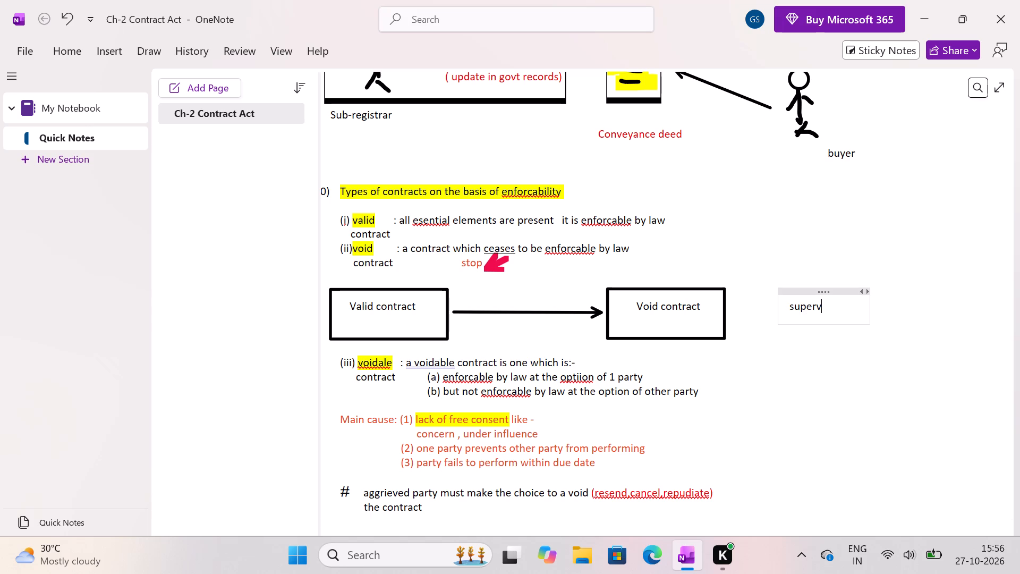
{"action": "type", "text": "ening"}
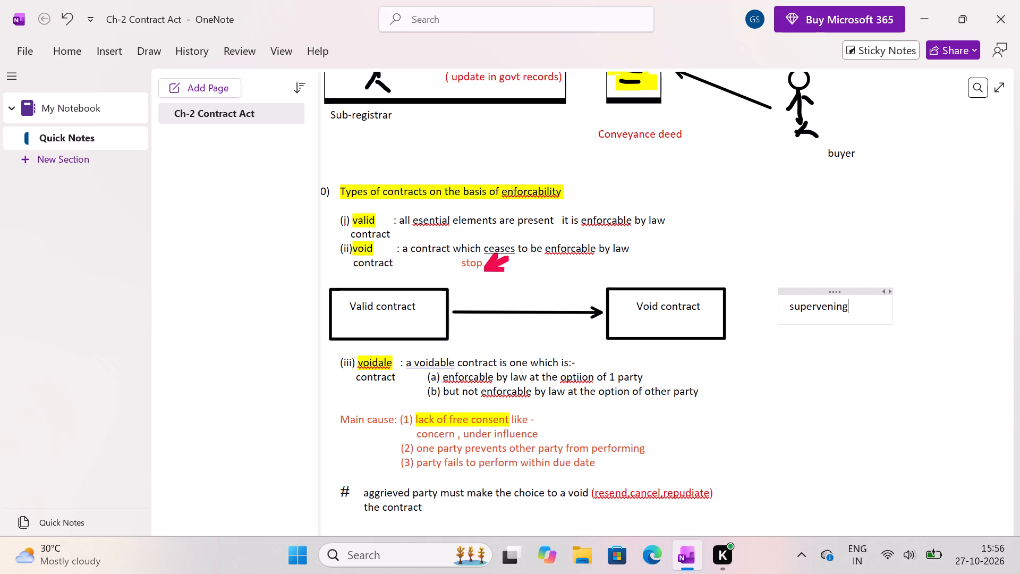
{"action": "left_click_drag", "start_coordinate": [794, 291], "coordinate": [679, 296]}
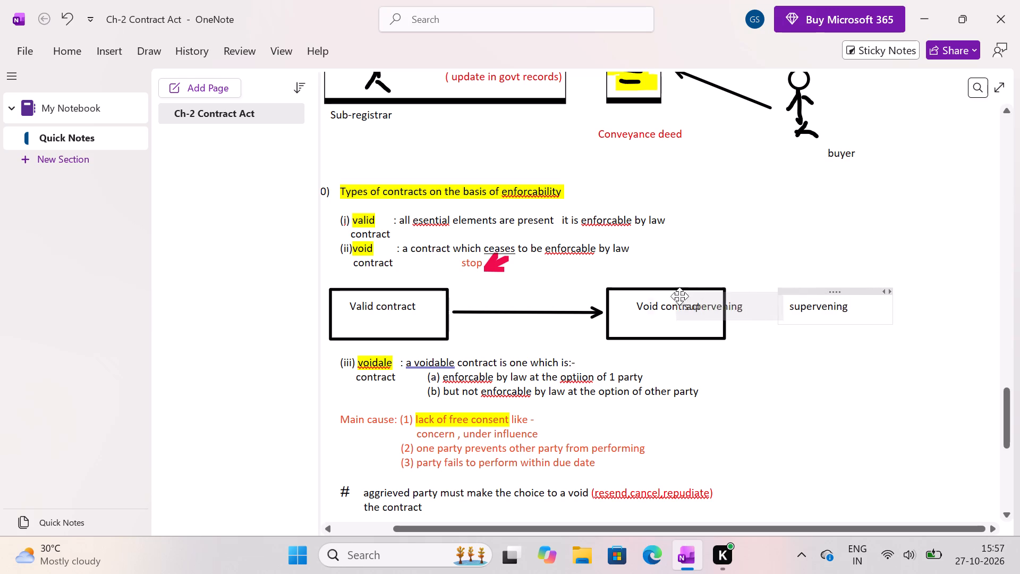
{"action": "left_click_drag", "start_coordinate": [679, 296], "coordinate": [516, 283]}
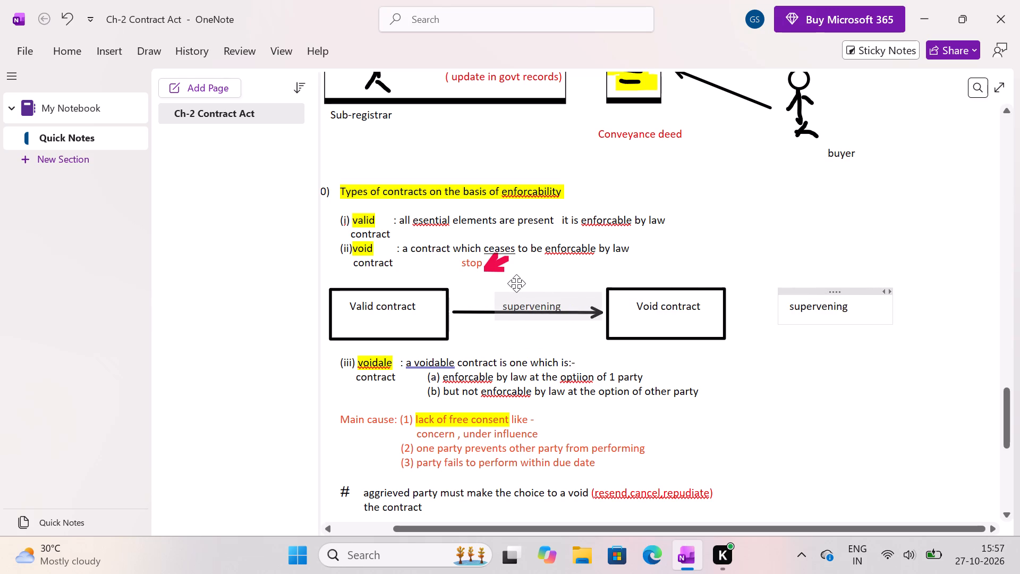
{"action": "left_click_drag", "start_coordinate": [516, 283], "coordinate": [497, 279]}
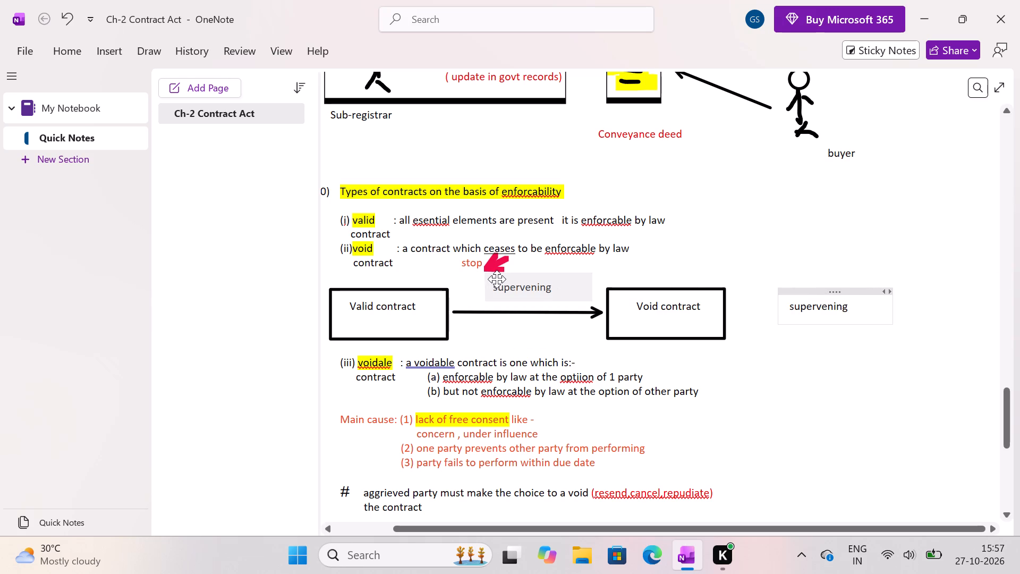
{"action": "left_click_drag", "start_coordinate": [497, 279], "coordinate": [493, 283]}
{"action": "left_click", "coordinate": [804, 288]}
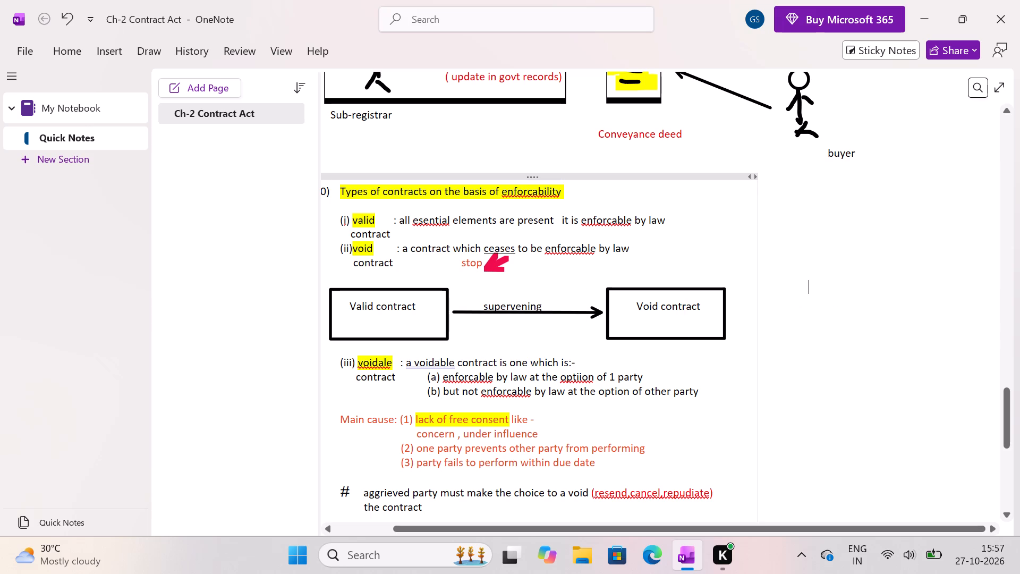
Resize the arrow between the two boxes so that it sits slightly lower, just under the word "supervening".
{"action": "left_click", "coordinate": [558, 309]}
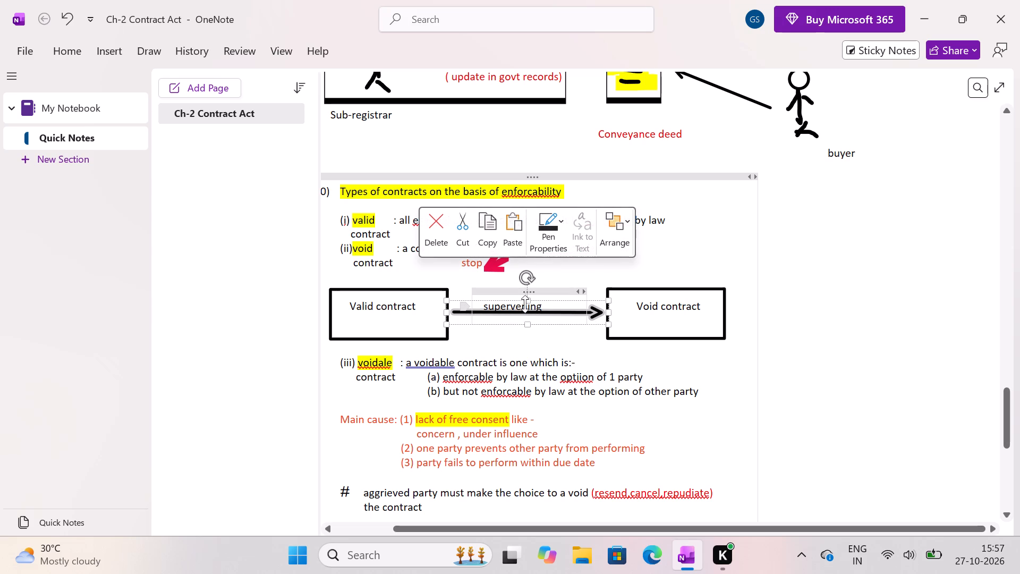
{"action": "left_click_drag", "start_coordinate": [525, 326], "coordinate": [525, 340]}
{"action": "left_click_drag", "start_coordinate": [528, 301], "coordinate": [528, 302]}
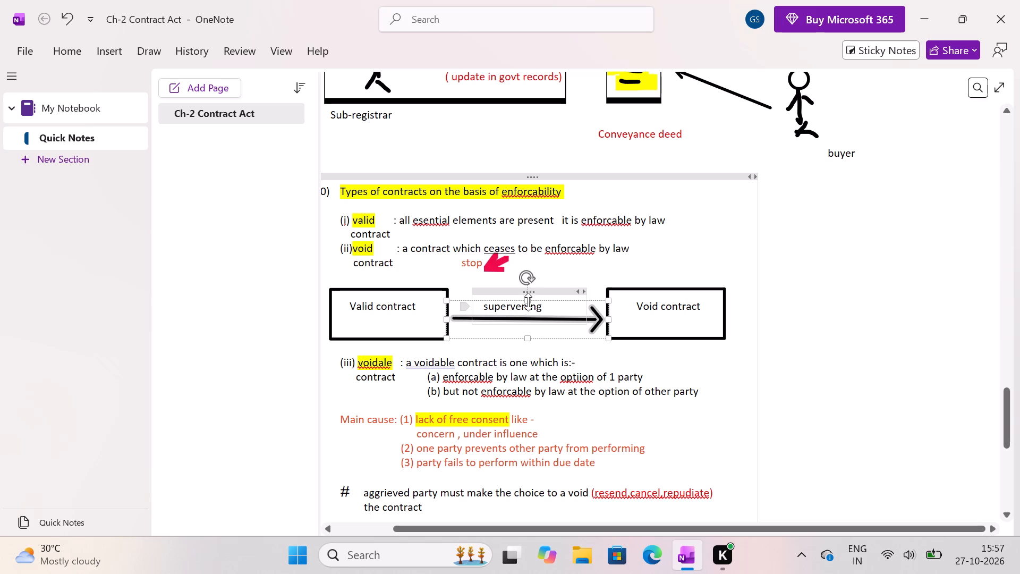
{"action": "left_click_drag", "start_coordinate": [528, 302], "coordinate": [528, 314]}
{"action": "right_click", "coordinate": [540, 324]}
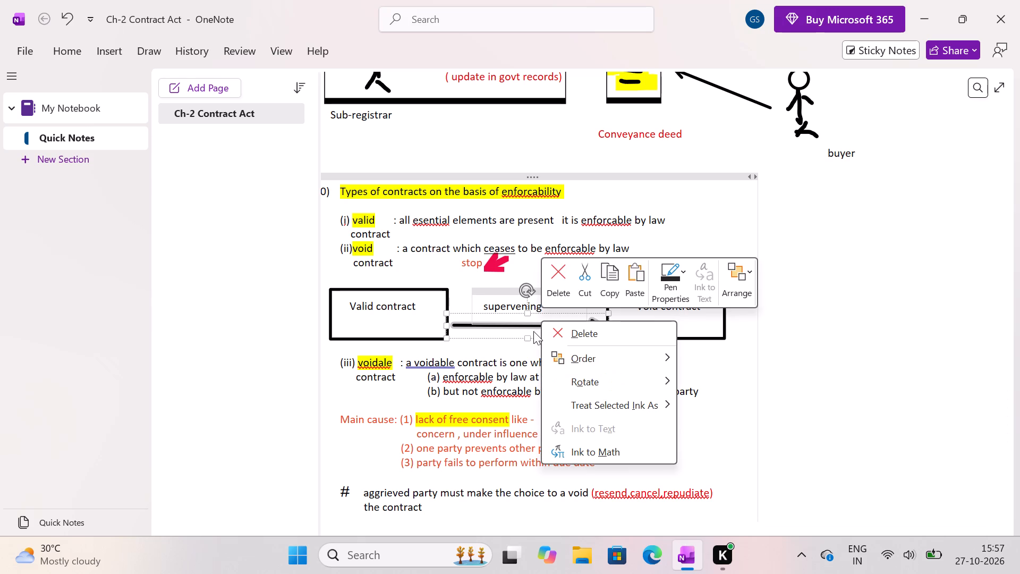
{"action": "left_click", "coordinate": [525, 310]}
{"action": "left_click_drag", "start_coordinate": [525, 310], "coordinate": [525, 310]}
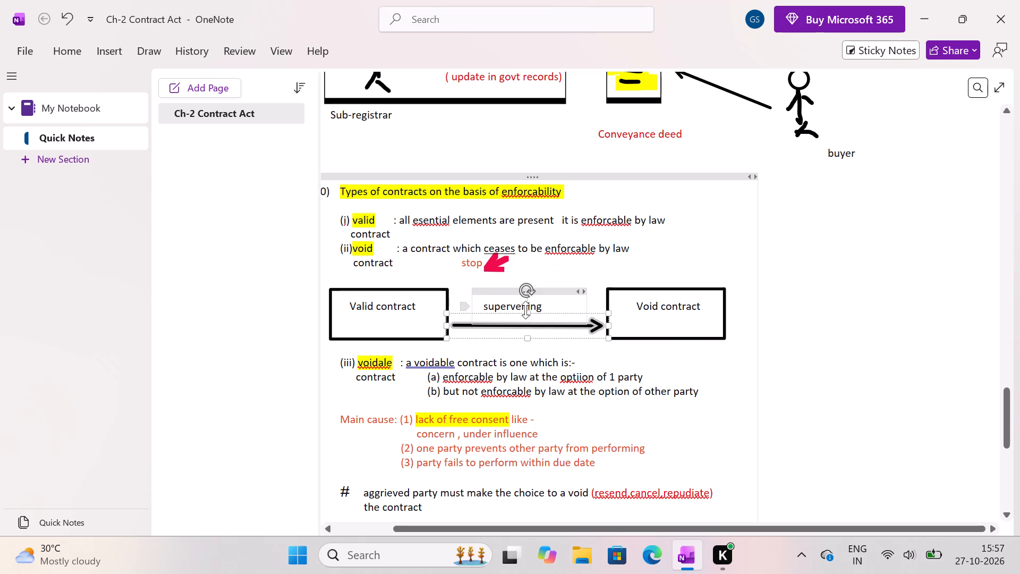
{"action": "left_click_drag", "start_coordinate": [525, 310], "coordinate": [525, 301]}
{"action": "left_click_drag", "start_coordinate": [529, 335], "coordinate": [529, 326]}
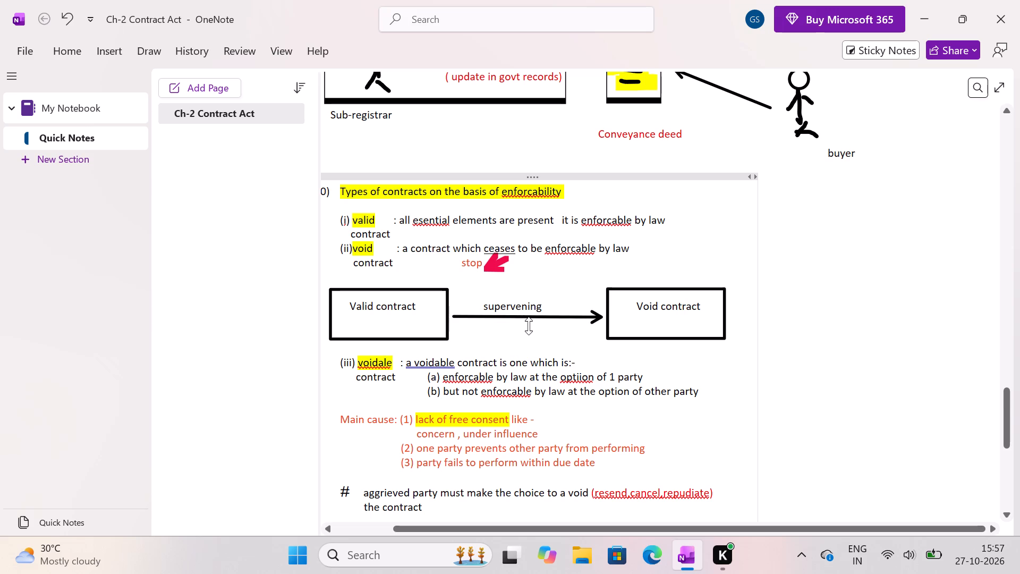
{"action": "left_click_drag", "start_coordinate": [529, 326], "coordinate": [529, 325]}
Add an "Impossibility" note and place it directly beneath the arrow, under "supervening".
{"action": "left_click", "coordinate": [828, 295]}
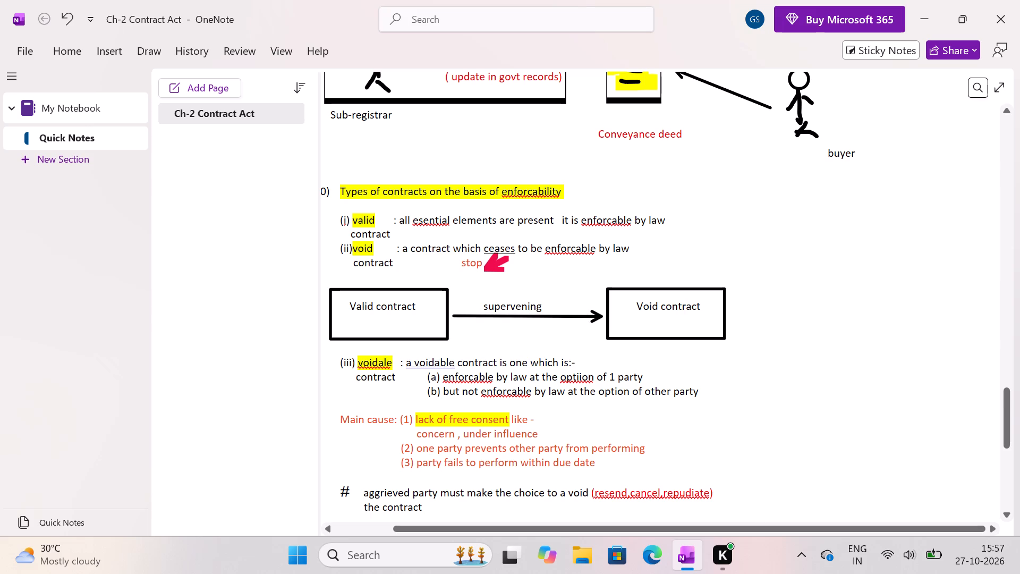
{"action": "type", "text": "imposibility"}
{"action": "key", "text": "space"}
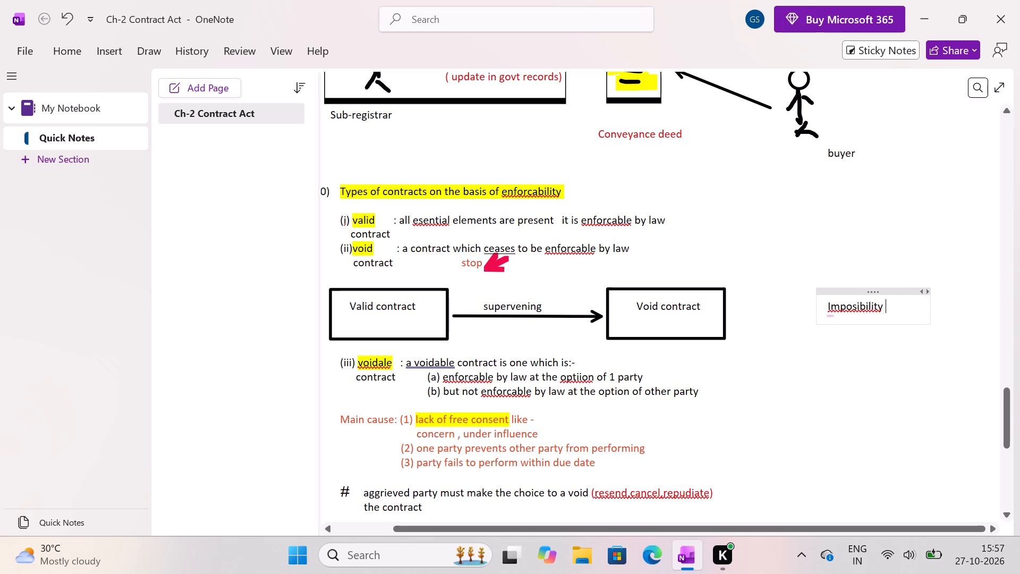
{"action": "left_click", "coordinate": [854, 301]}
{"action": "key", "text": "s"}
{"action": "left_click_drag", "start_coordinate": [867, 292], "coordinate": [531, 306]}
{"action": "left_click", "coordinate": [765, 323]}
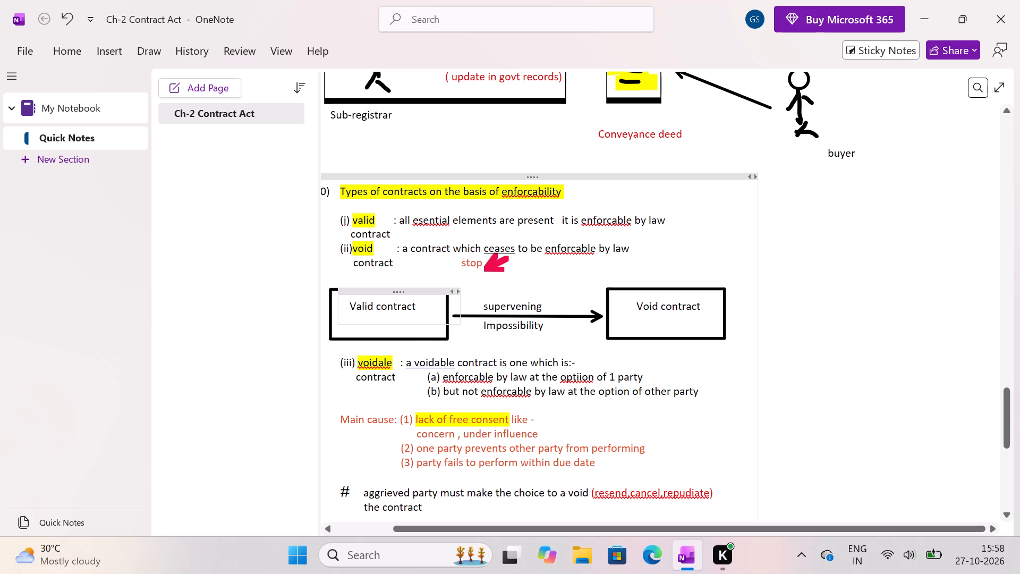
Colour both words of the "Valid contract" note red.
{"action": "left_click", "coordinate": [367, 306]}
{"action": "right_click", "coordinate": [367, 306]}
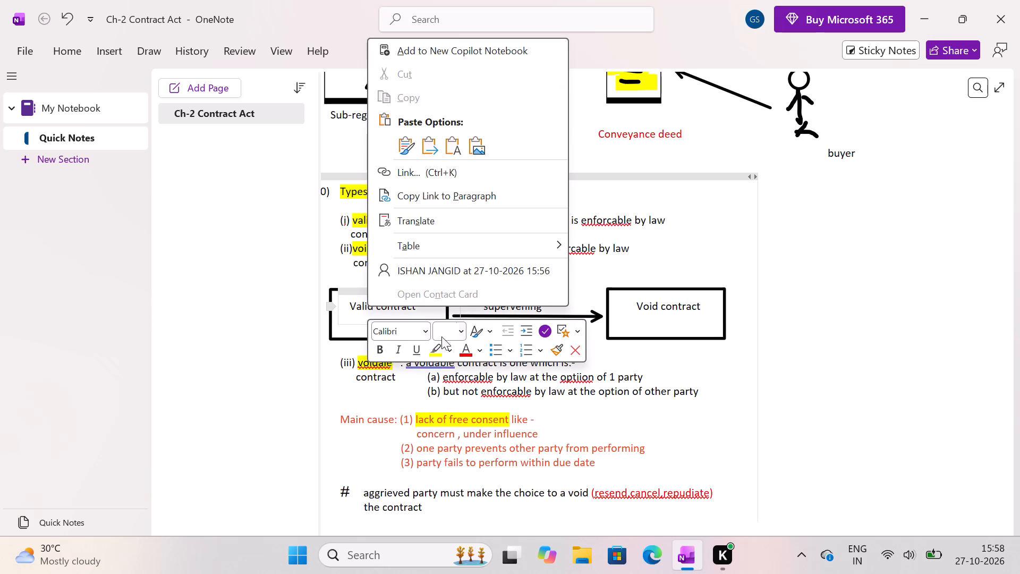
{"action": "left_click", "coordinate": [471, 346]}
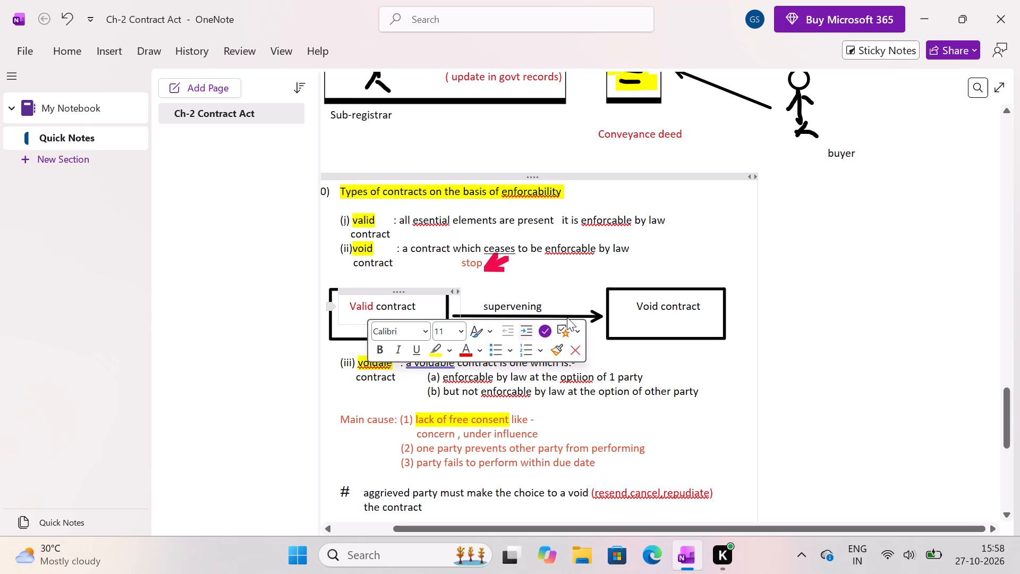
{"action": "double_click", "coordinate": [394, 308]}
{"action": "right_click", "coordinate": [394, 308]}
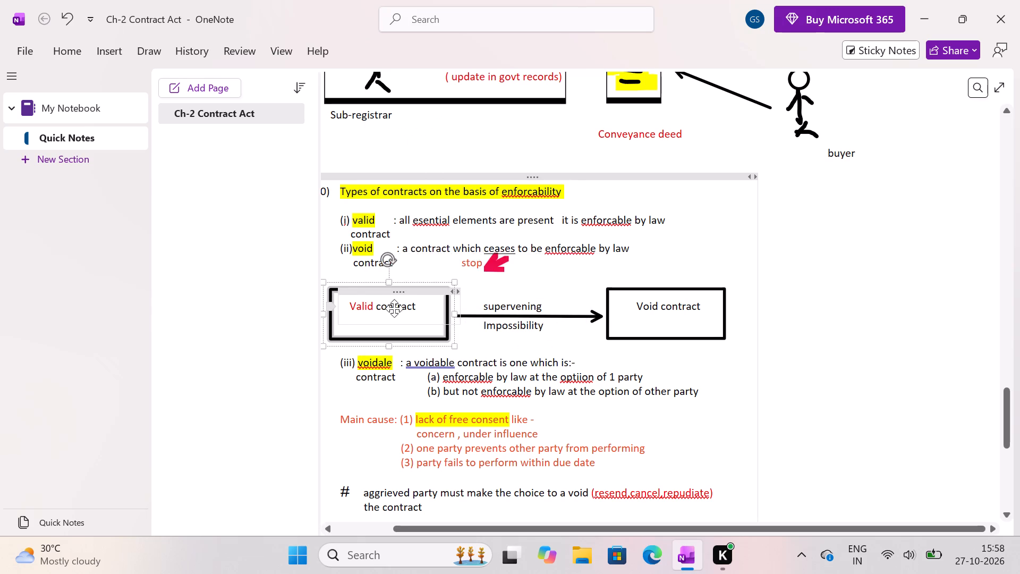
{"action": "left_click", "coordinate": [391, 302]}
{"action": "left_click", "coordinate": [391, 302]}
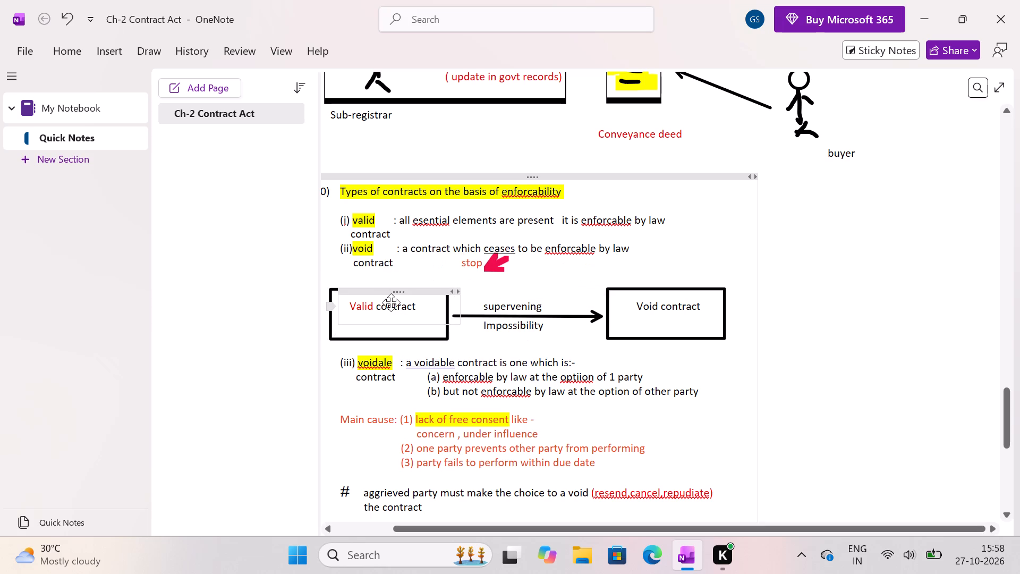
{"action": "left_click", "coordinate": [393, 303]}
{"action": "double_click", "coordinate": [400, 305]}
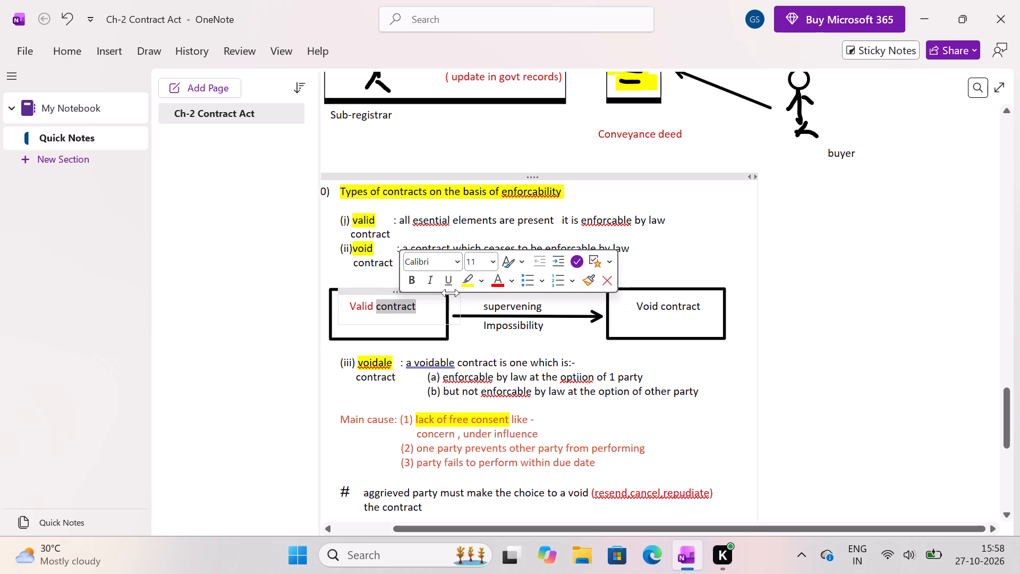
{"action": "left_click", "coordinate": [492, 276]}
Colour both words of the "Void contract" note red.
{"action": "double_click", "coordinate": [644, 302]}
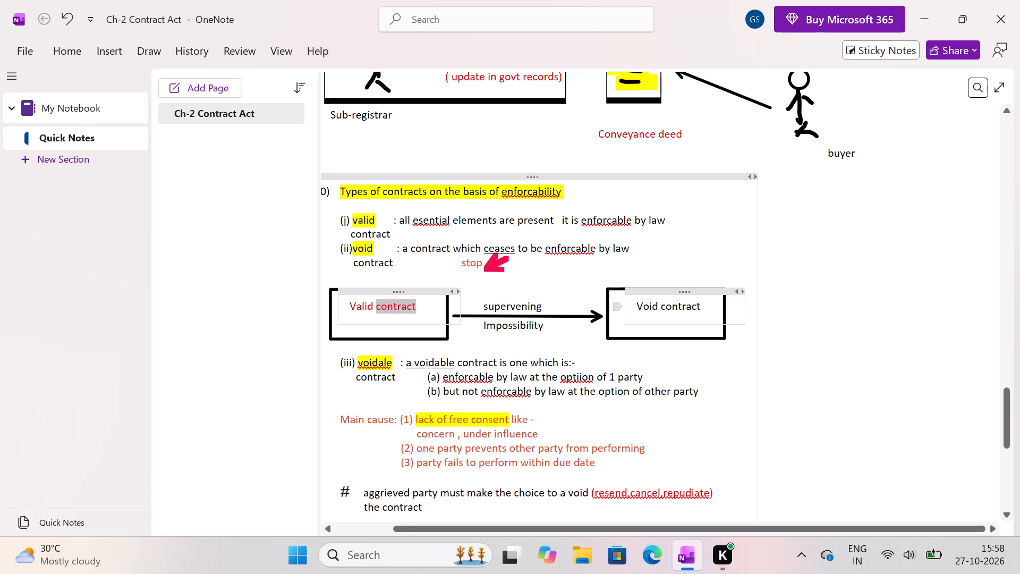
{"action": "left_click", "coordinate": [742, 272]}
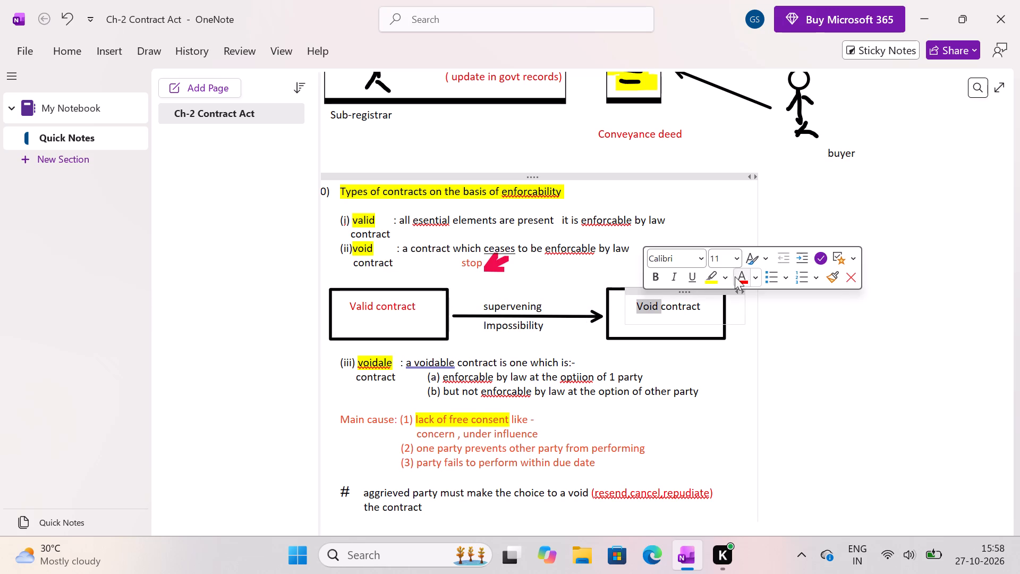
{"action": "double_click", "coordinate": [683, 309]}
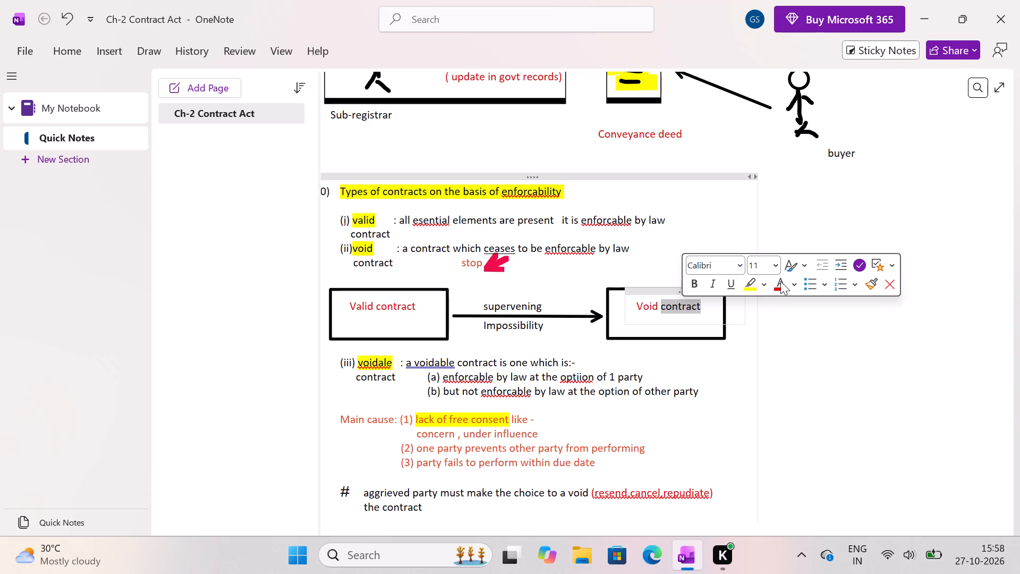
{"action": "left_click", "coordinate": [780, 281]}
Colour the "supervening" and "Impossibility" notes around the arrow red.
{"action": "double_click", "coordinate": [508, 303]}
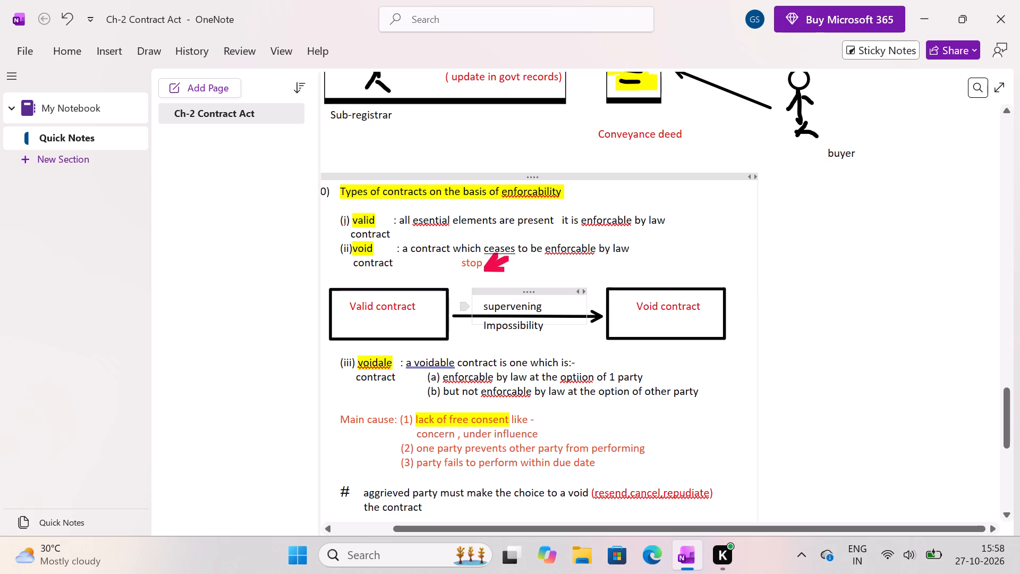
{"action": "left_click", "coordinate": [603, 274]}
{"action": "double_click", "coordinate": [527, 325]}
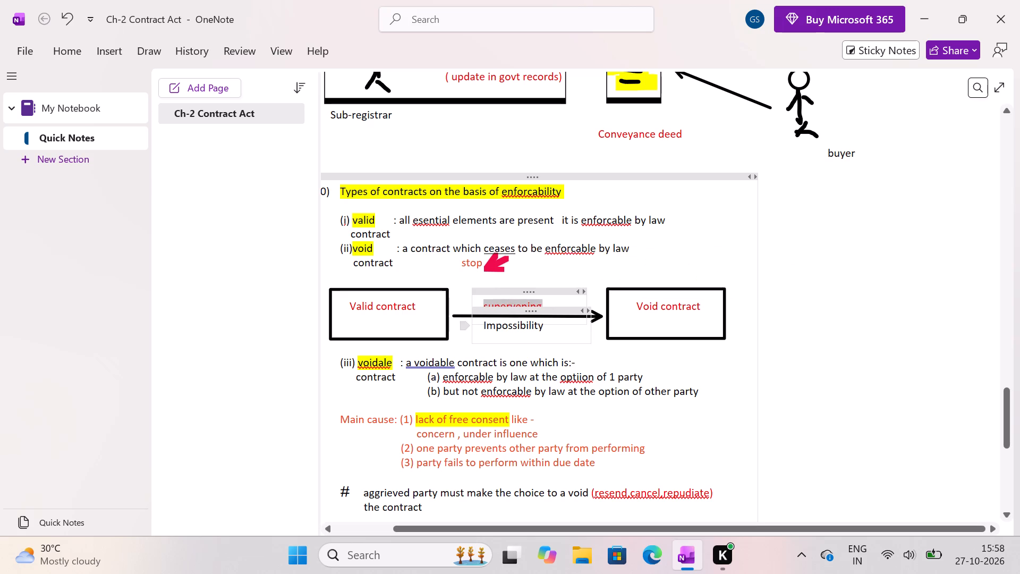
{"action": "double_click", "coordinate": [523, 324]}
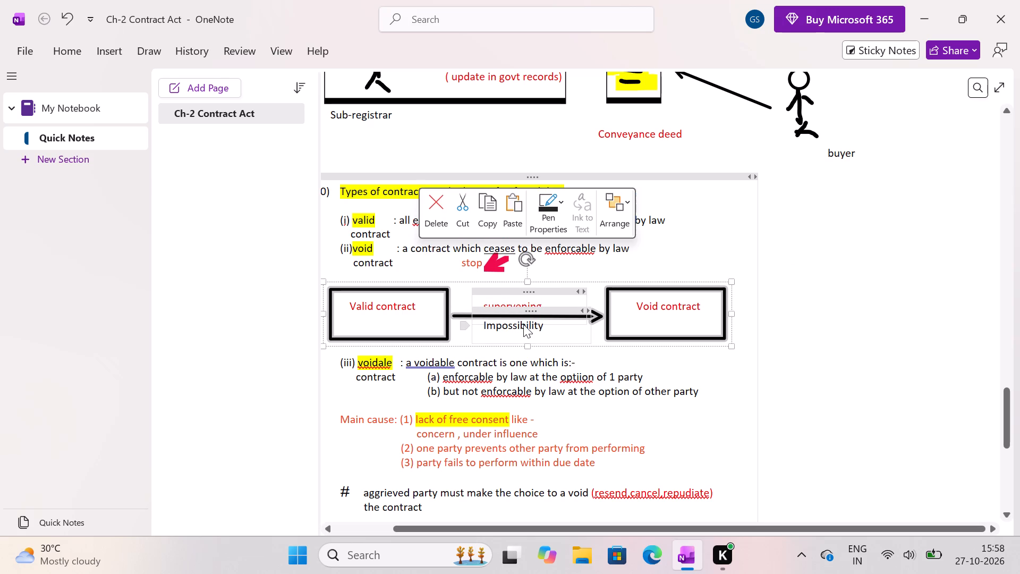
{"action": "left_click", "coordinate": [798, 257]}
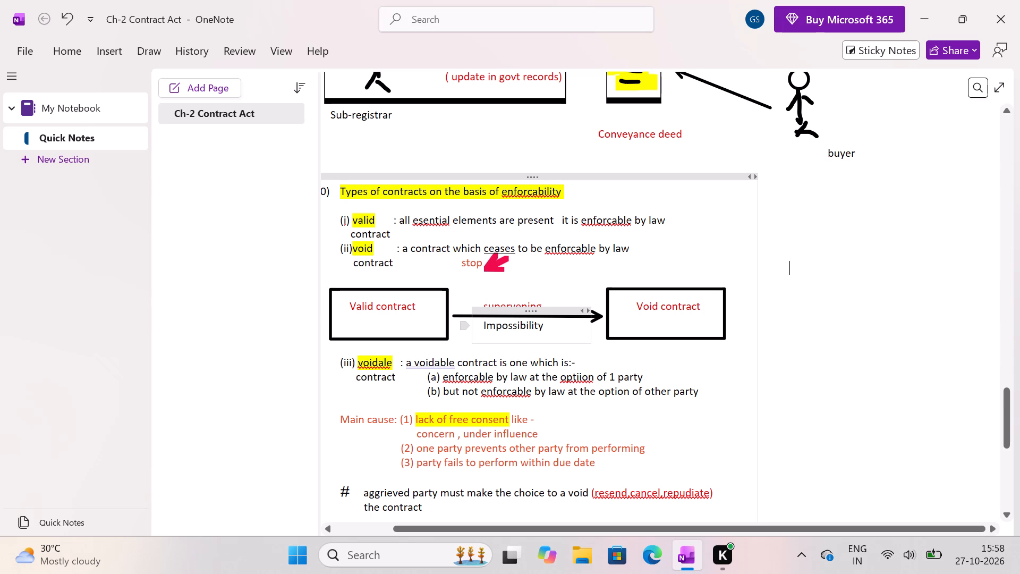
{"action": "double_click", "coordinate": [497, 330]}
{"action": "left_click", "coordinate": [588, 308]}
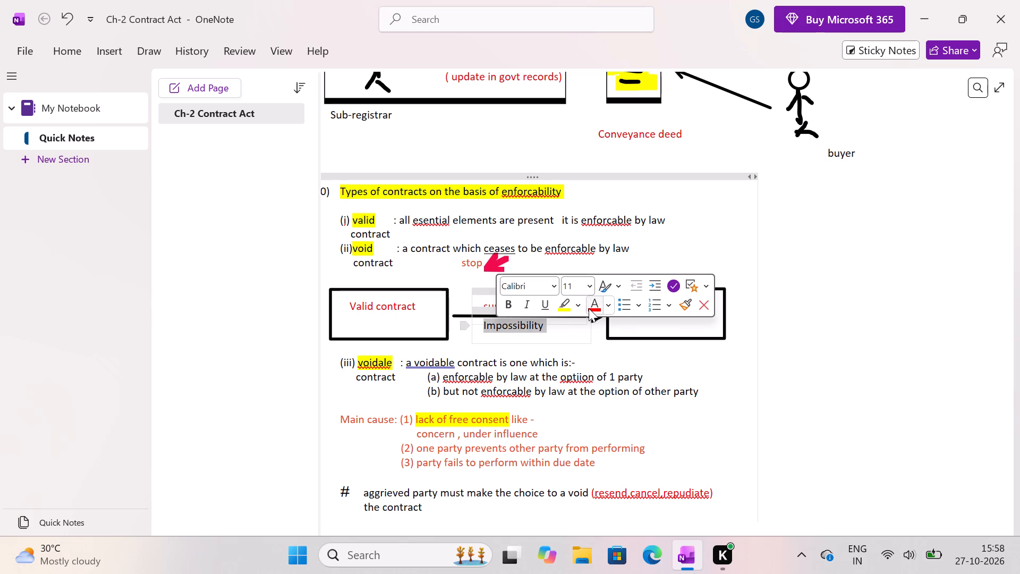
{"action": "left_click", "coordinate": [764, 256]}
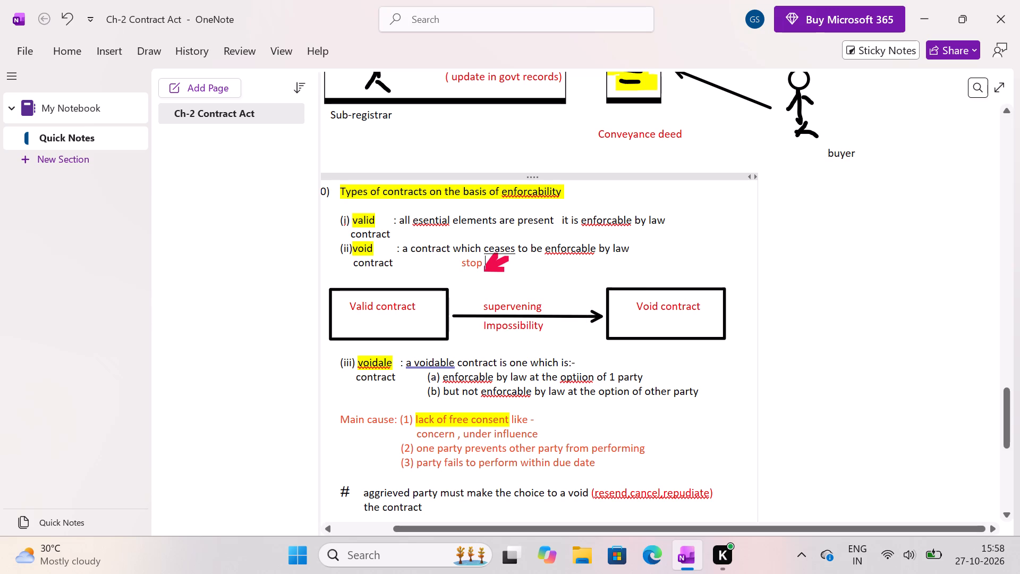
Recolour the outline of the box around "Valid contract" medium blue, after trying lighter and darker blues.
{"action": "left_click", "coordinate": [398, 341]}
{"action": "right_click", "coordinate": [398, 341]}
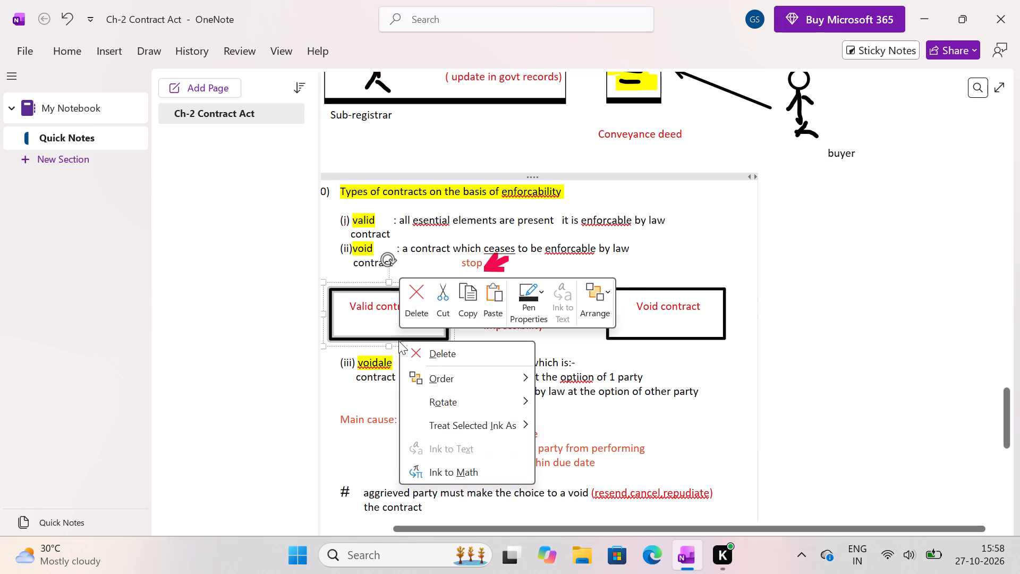
{"action": "left_click", "coordinate": [535, 291]}
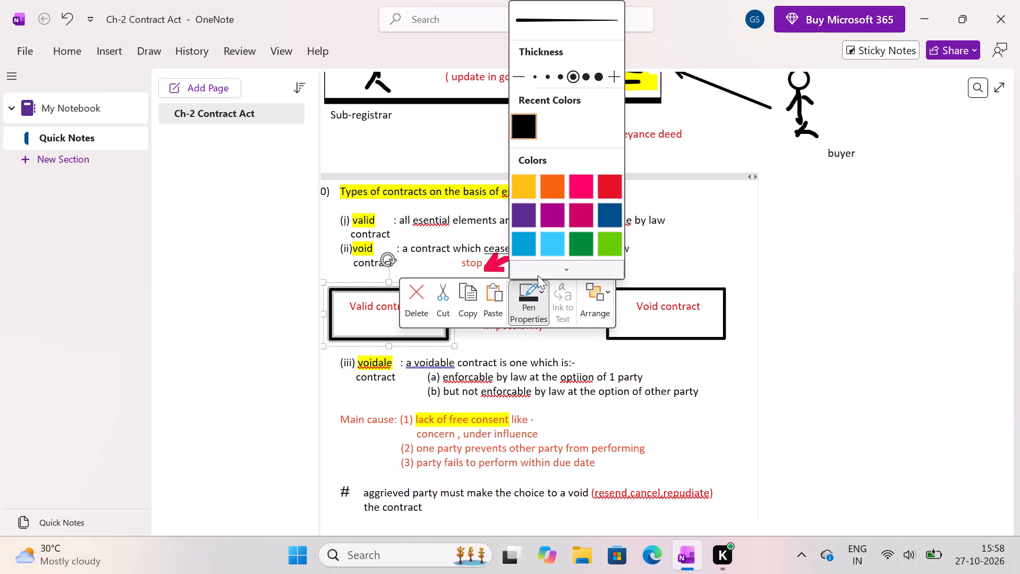
{"action": "left_click", "coordinate": [543, 217]}
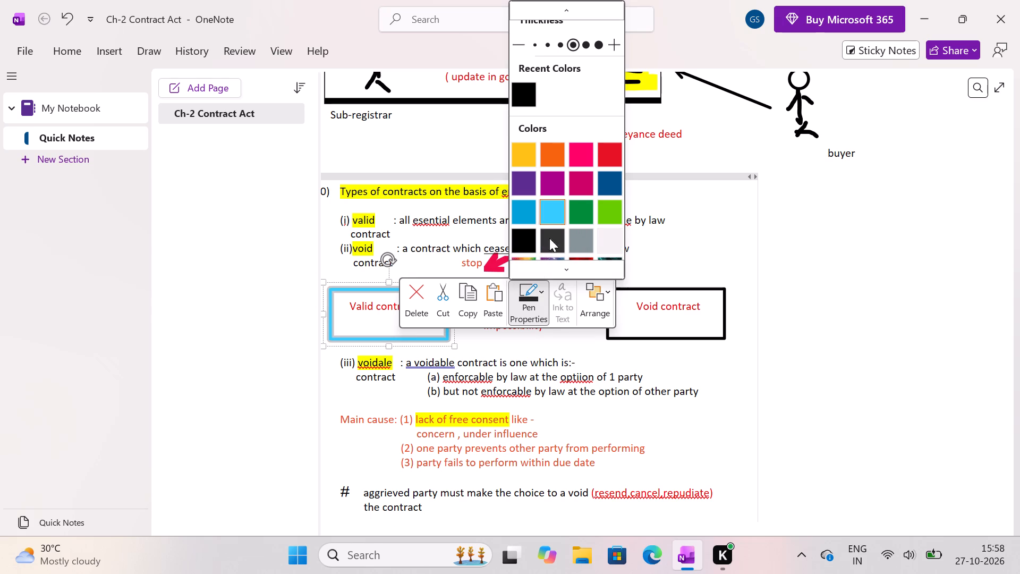
{"action": "left_click", "coordinate": [526, 217]}
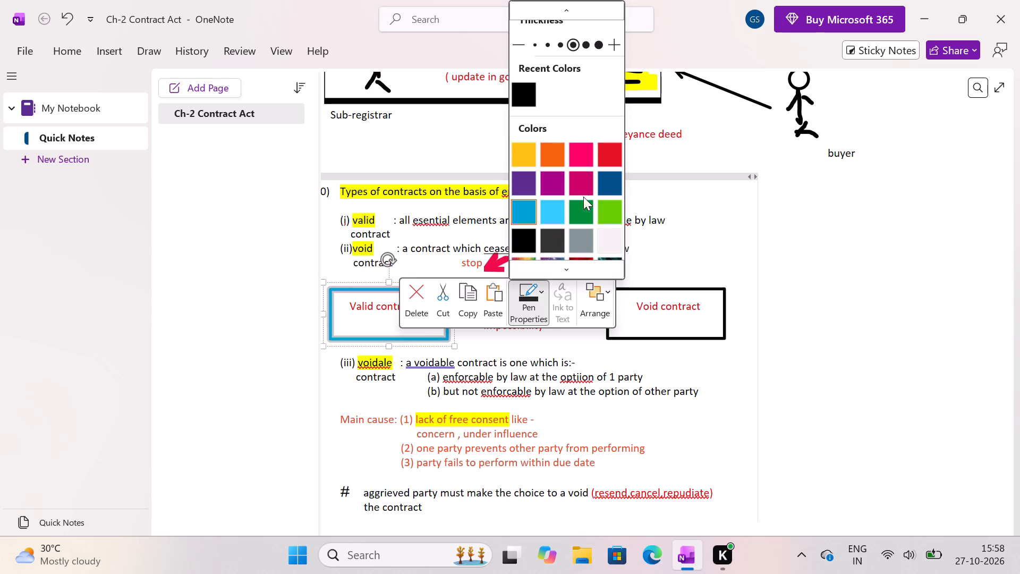
{"action": "left_click", "coordinate": [609, 184]}
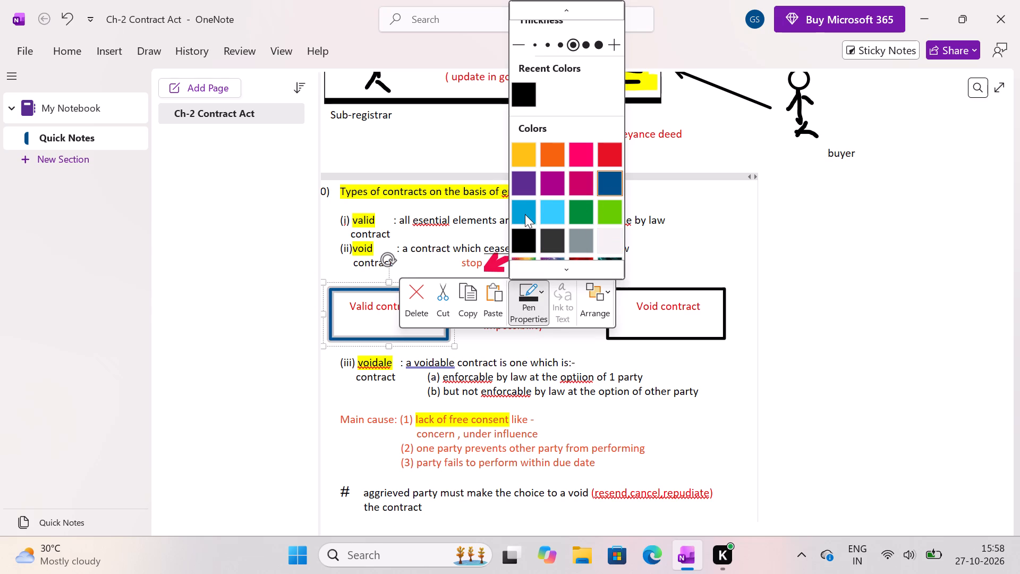
{"action": "left_click", "coordinate": [525, 214]}
Recolour the outline of the box around "Void contract" the same medium blue as the "Valid contract" box.
{"action": "right_click", "coordinate": [666, 283]}
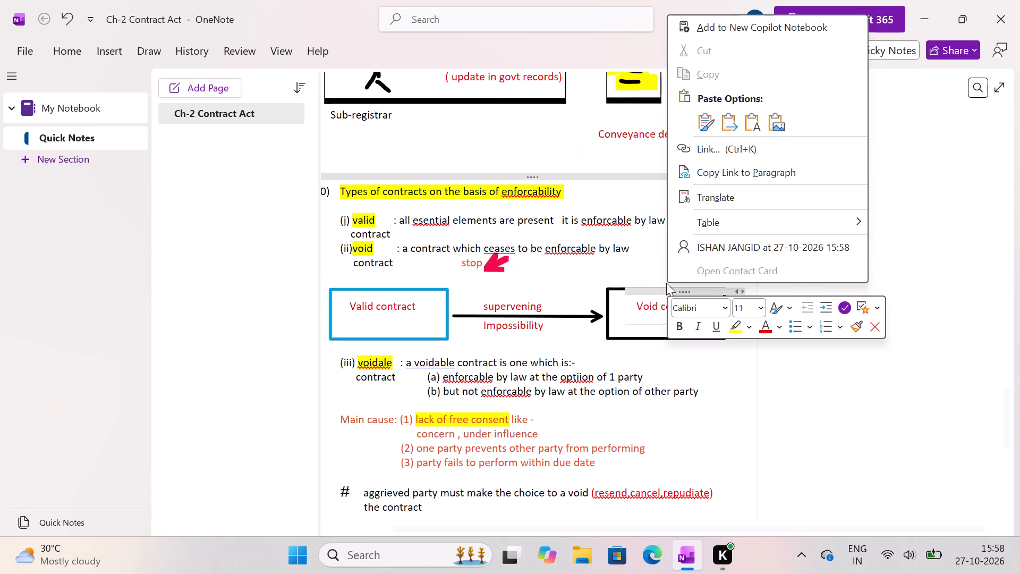
{"action": "double_click", "coordinate": [614, 292]}
{"action": "left_click", "coordinate": [614, 292]}
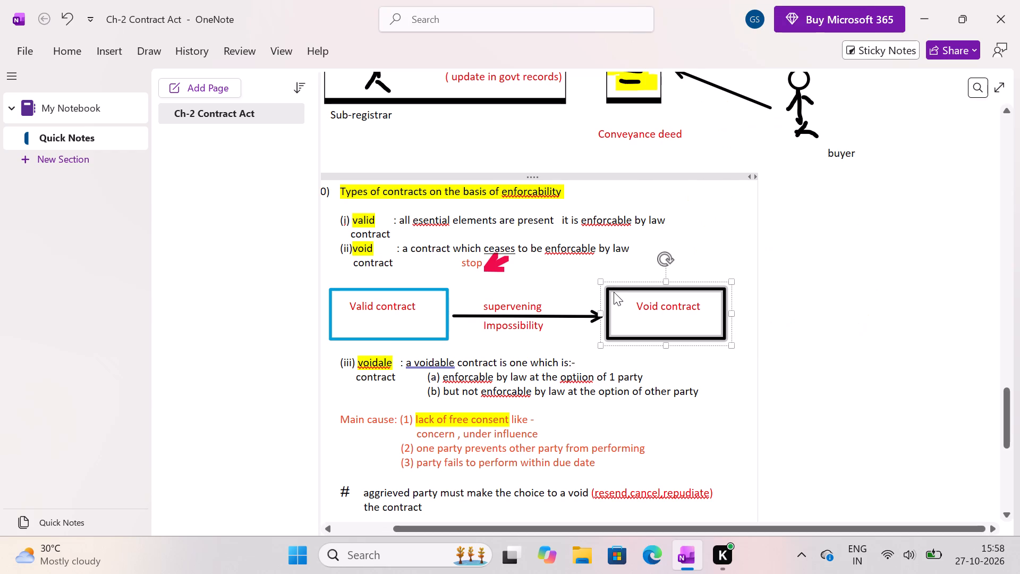
{"action": "right_click", "coordinate": [614, 292]}
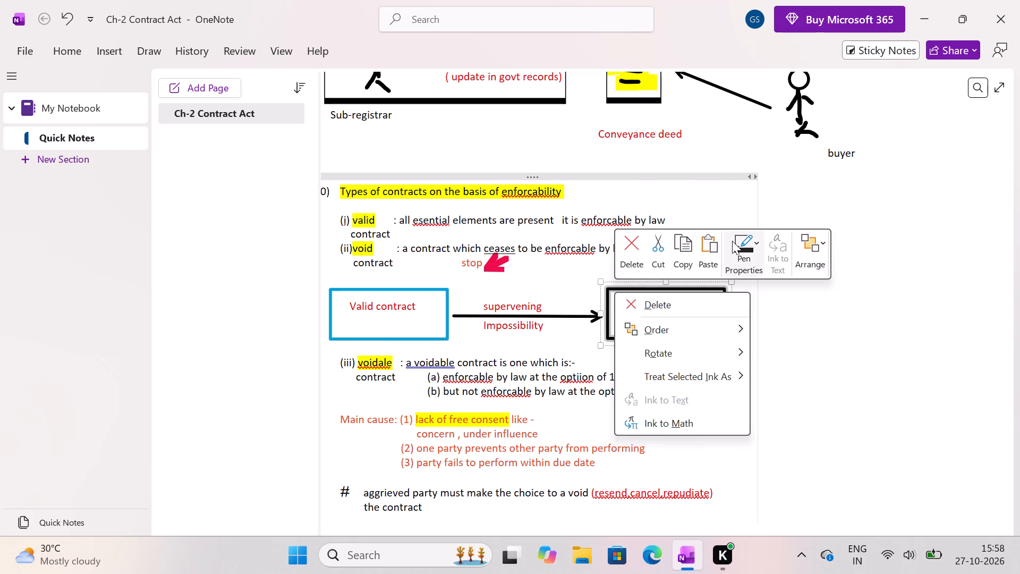
{"action": "left_click", "coordinate": [738, 241]}
{"action": "left_click", "coordinate": [774, 407]}
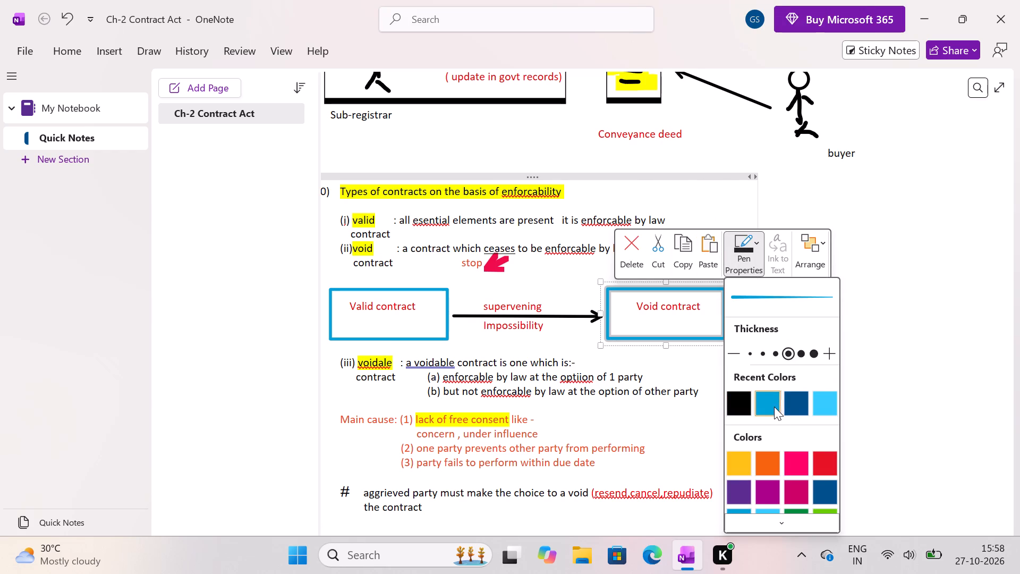
{"action": "left_click", "coordinate": [897, 310]}
{"action": "scroll", "coordinate": [584, 407], "scroll_direction": "down", "scroll_amount": 2}
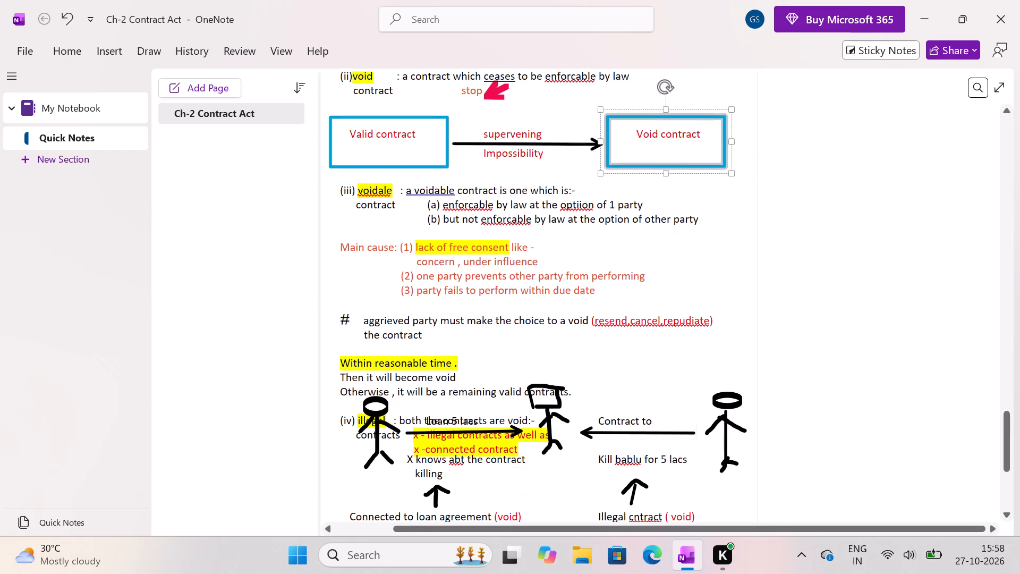
{"action": "left_click", "coordinate": [798, 284]}
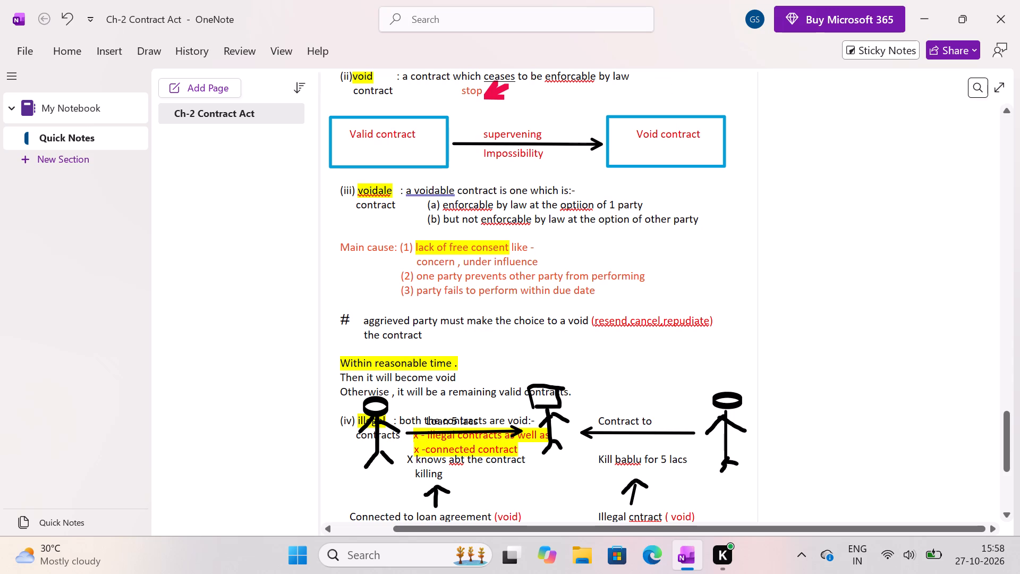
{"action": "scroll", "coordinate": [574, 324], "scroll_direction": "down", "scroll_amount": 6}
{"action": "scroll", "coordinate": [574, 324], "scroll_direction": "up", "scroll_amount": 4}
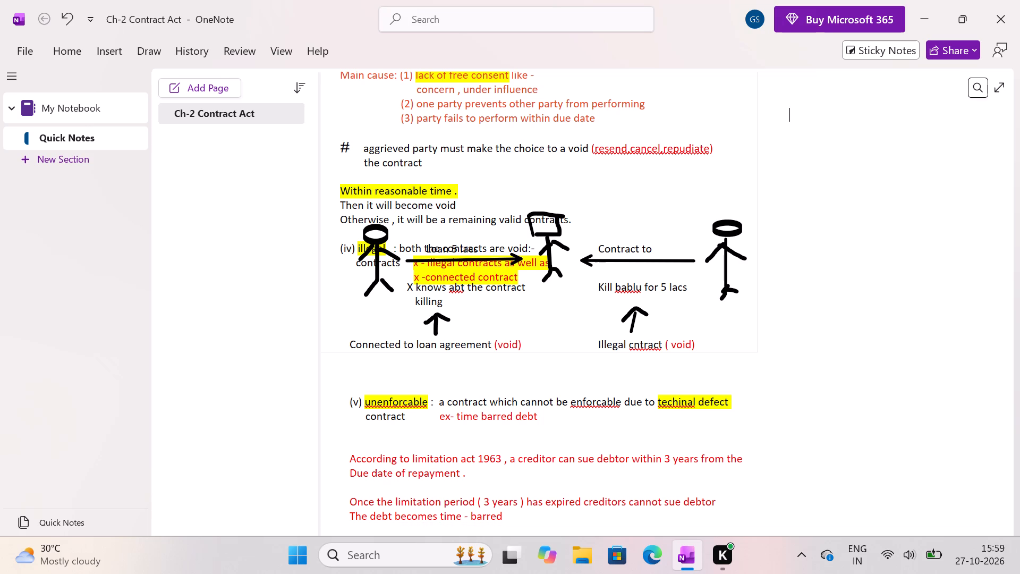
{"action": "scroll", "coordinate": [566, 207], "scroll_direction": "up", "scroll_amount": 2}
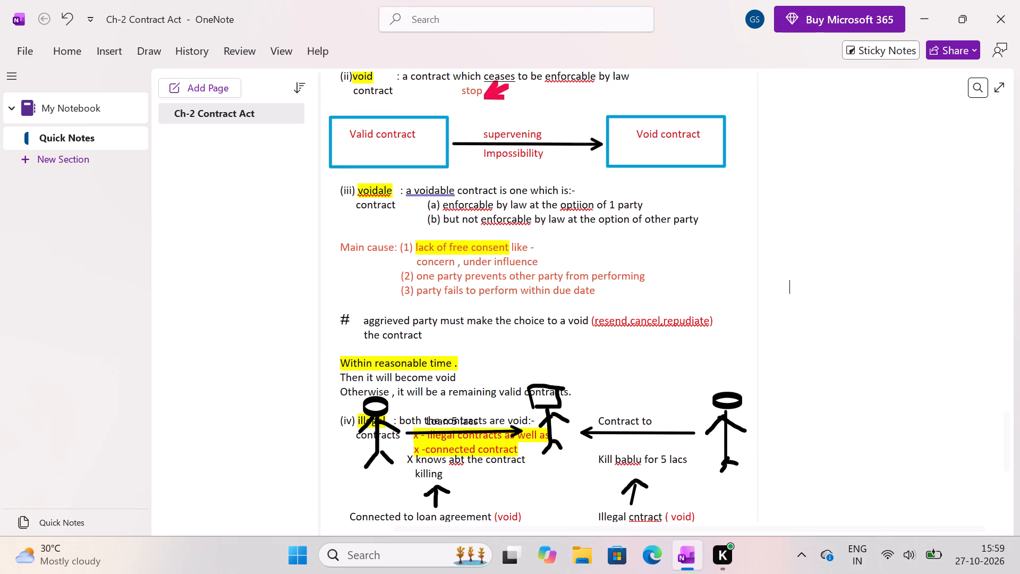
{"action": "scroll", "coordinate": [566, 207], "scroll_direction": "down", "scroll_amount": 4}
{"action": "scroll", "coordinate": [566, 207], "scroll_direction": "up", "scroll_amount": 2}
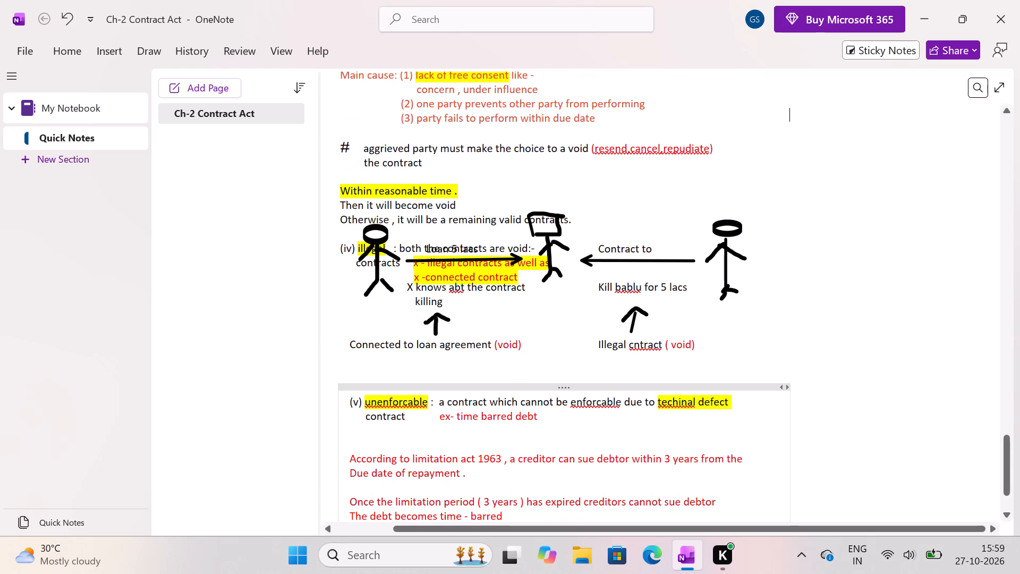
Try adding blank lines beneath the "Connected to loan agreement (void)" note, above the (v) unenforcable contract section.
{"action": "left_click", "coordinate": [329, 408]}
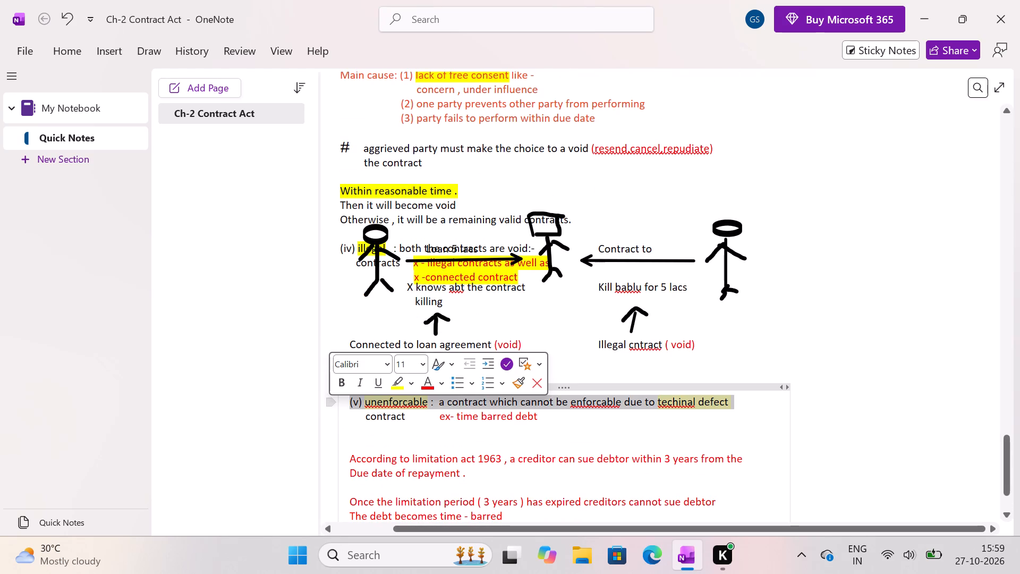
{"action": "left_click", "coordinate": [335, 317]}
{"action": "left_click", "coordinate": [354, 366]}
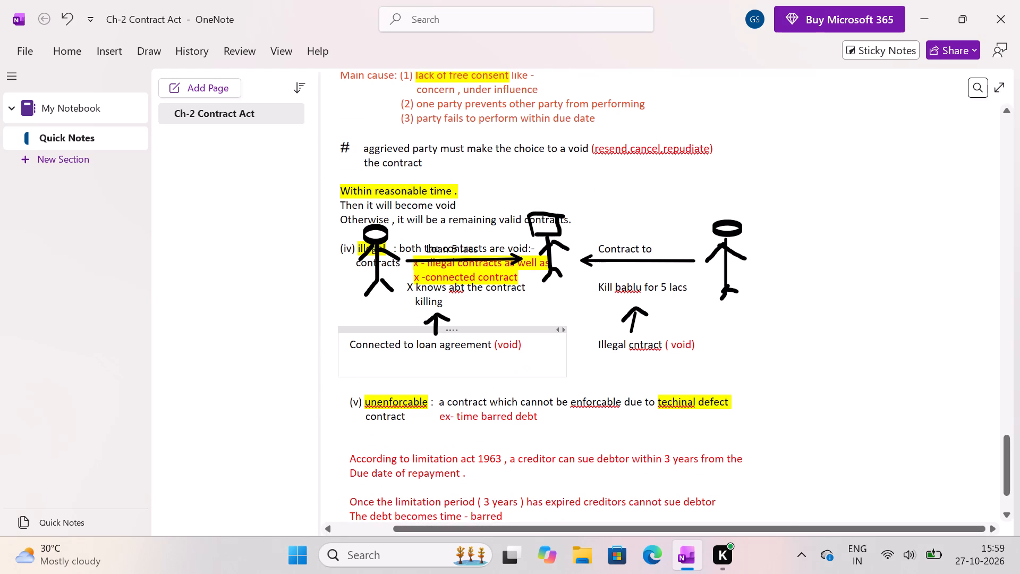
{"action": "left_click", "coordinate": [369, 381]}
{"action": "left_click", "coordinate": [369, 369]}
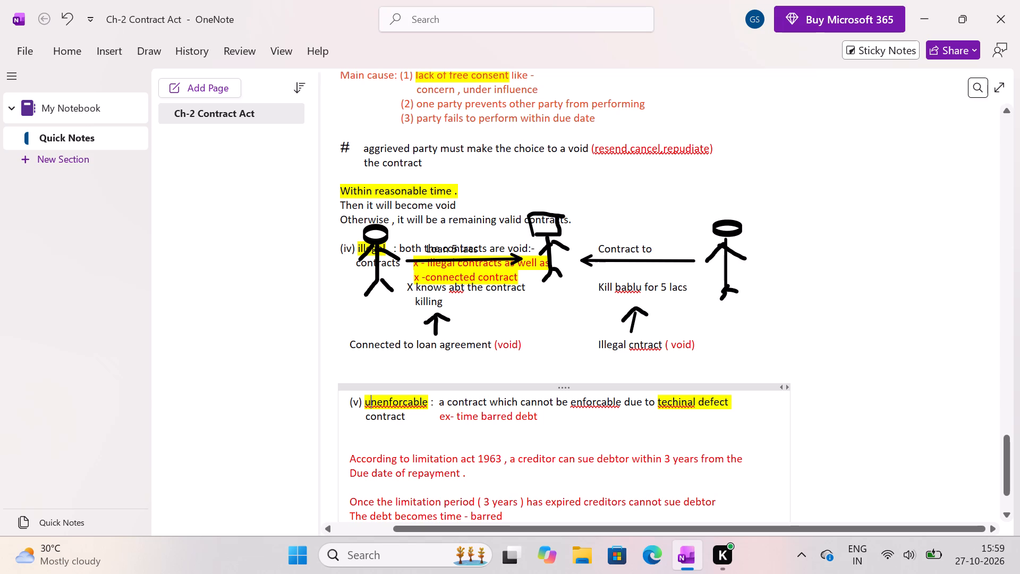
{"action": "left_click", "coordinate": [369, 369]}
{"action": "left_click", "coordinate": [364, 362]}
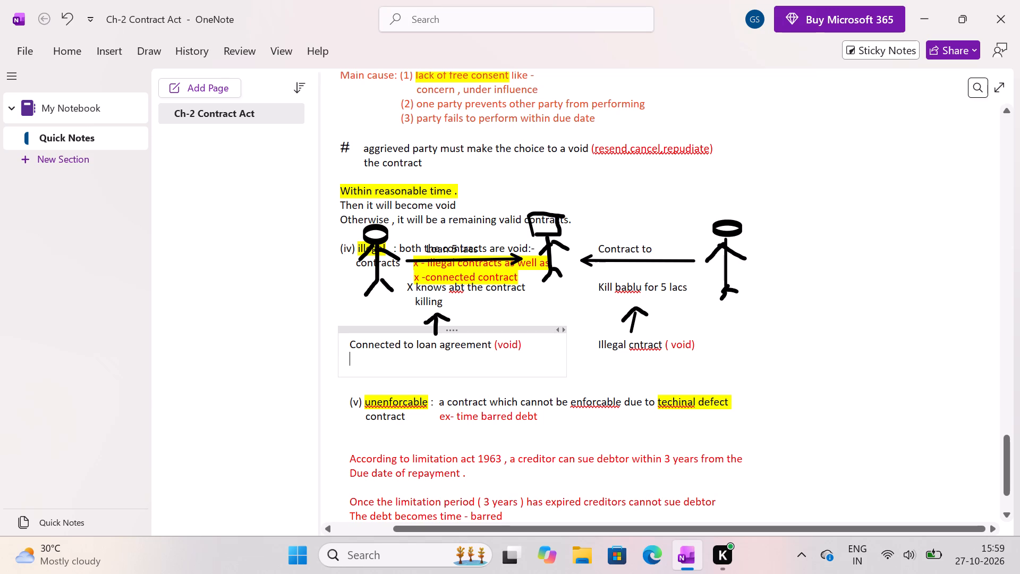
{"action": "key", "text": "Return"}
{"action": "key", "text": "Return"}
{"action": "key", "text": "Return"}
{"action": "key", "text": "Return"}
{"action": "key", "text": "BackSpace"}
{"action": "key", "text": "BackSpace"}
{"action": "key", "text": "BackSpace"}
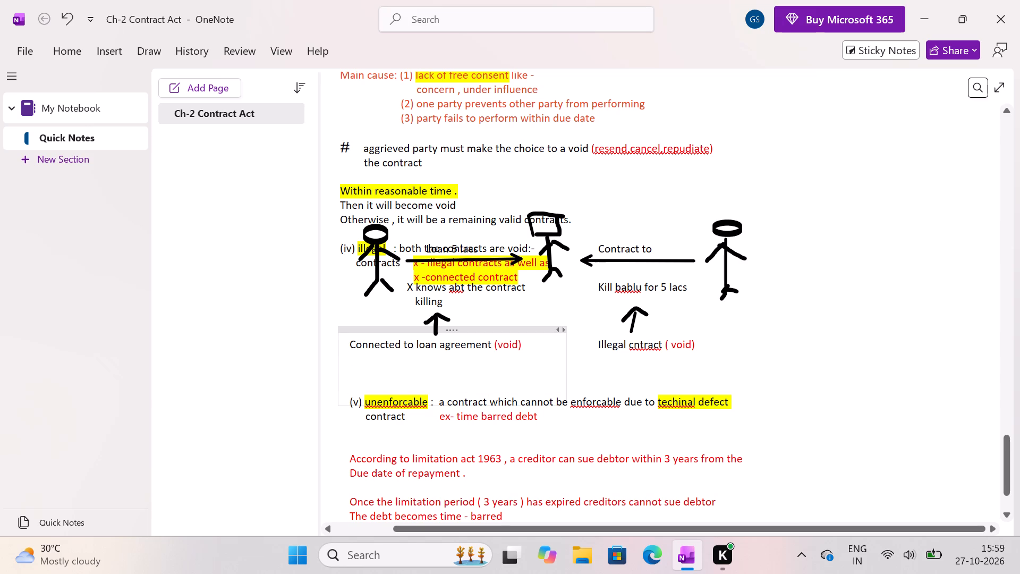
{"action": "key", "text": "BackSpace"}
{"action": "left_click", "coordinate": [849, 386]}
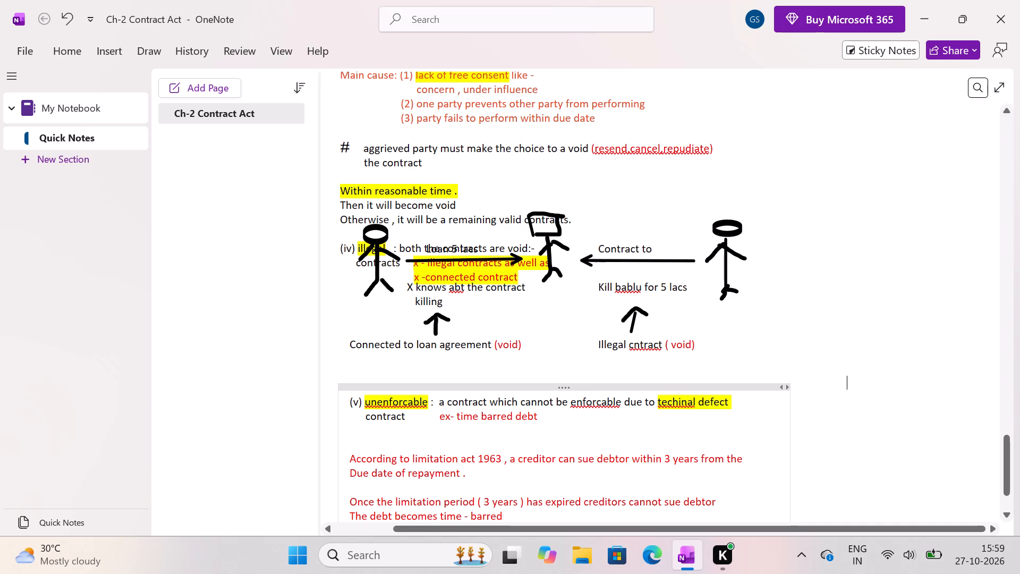
Move the (v) unenforcable contract section further down the page, away from the "Connected to loan agreement (void)" note.
{"action": "left_click_drag", "start_coordinate": [565, 385], "coordinate": [565, 419]}
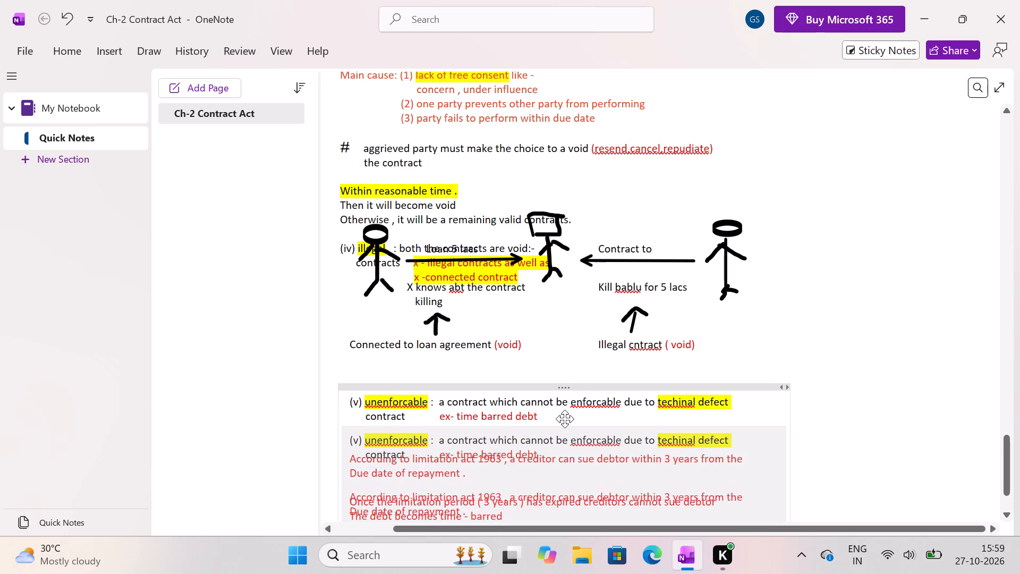
{"action": "left_click_drag", "start_coordinate": [565, 419], "coordinate": [565, 436]}
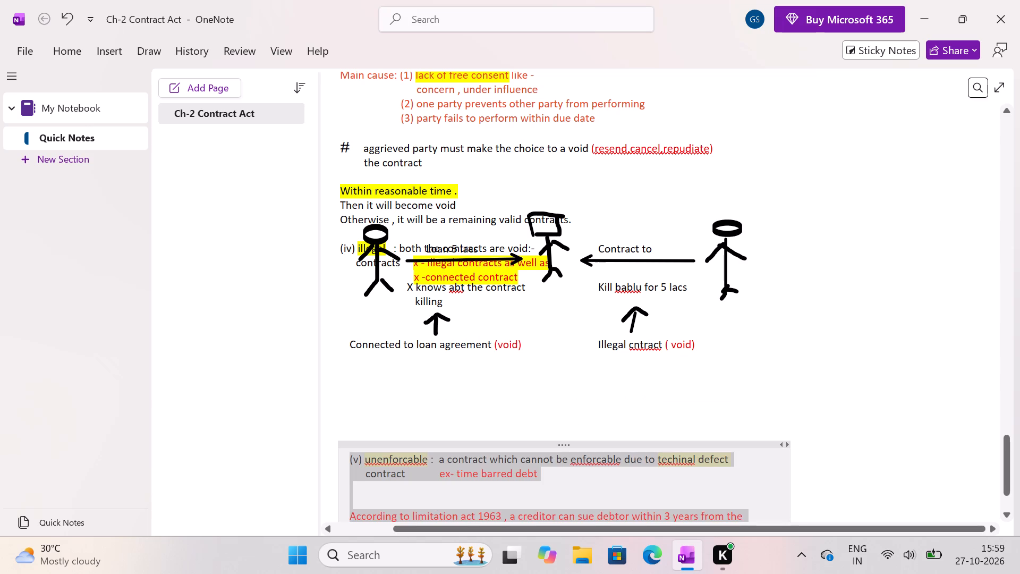
{"action": "left_click", "coordinate": [557, 381]}
{"action": "left_click", "coordinate": [652, 383]}
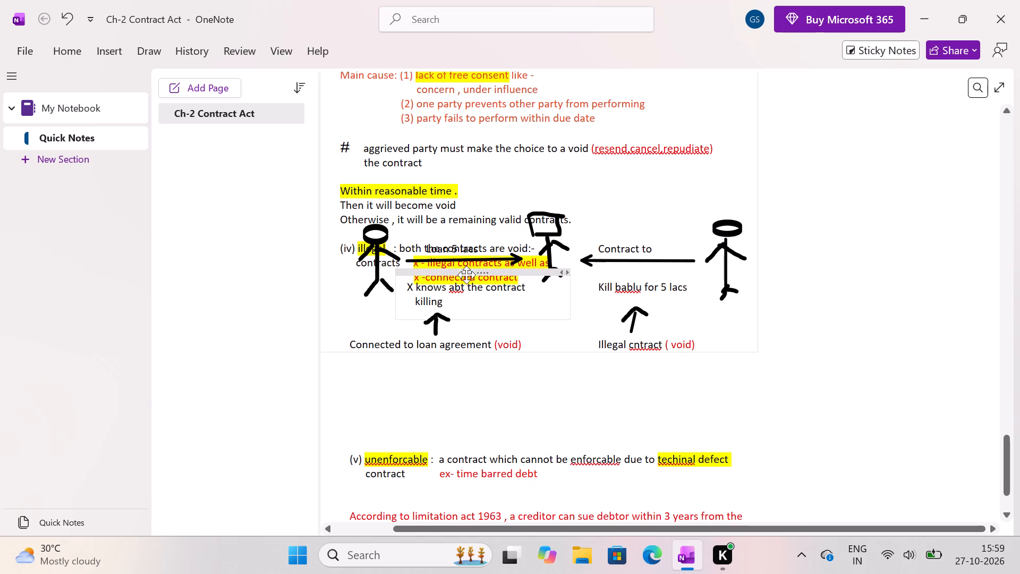
Move the whole stick-figure and arrow drawing down so that it sits below the (iv) illegal contracts text.
{"action": "double_click", "coordinate": [378, 235]}
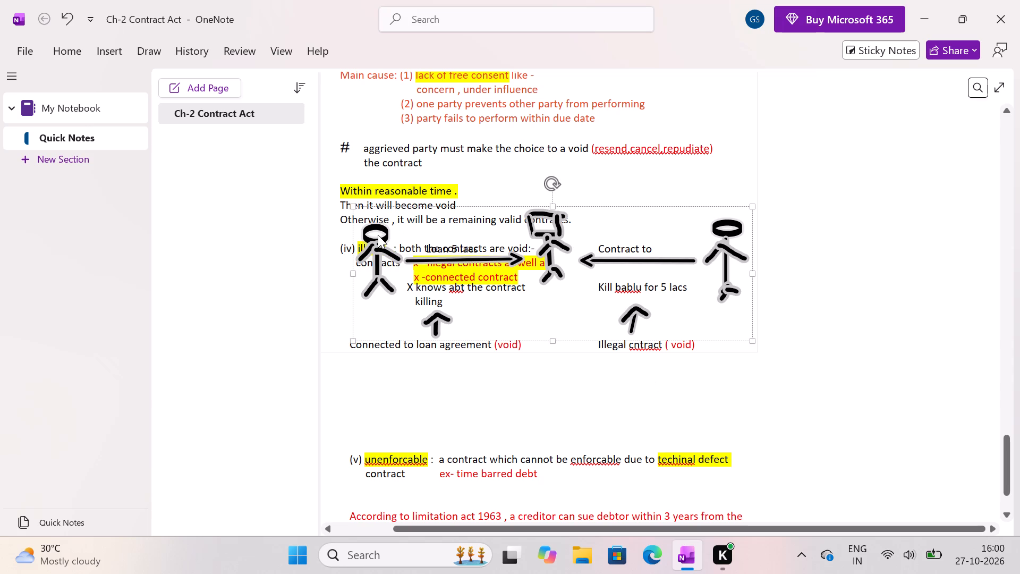
{"action": "double_click", "coordinate": [378, 235]}
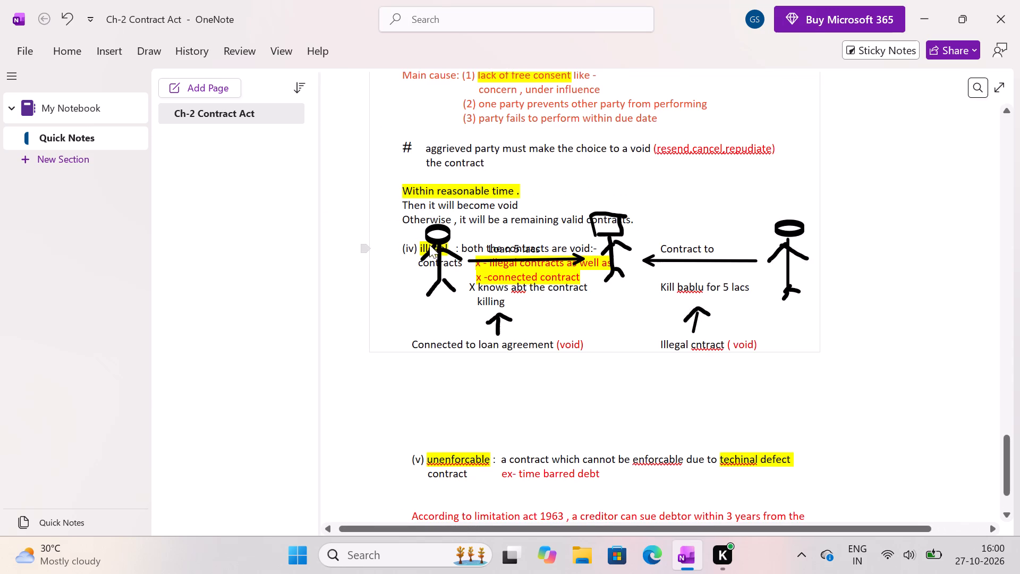
{"action": "left_click", "coordinate": [422, 233]}
{"action": "left_click_drag", "start_coordinate": [423, 233], "coordinate": [482, 258]}
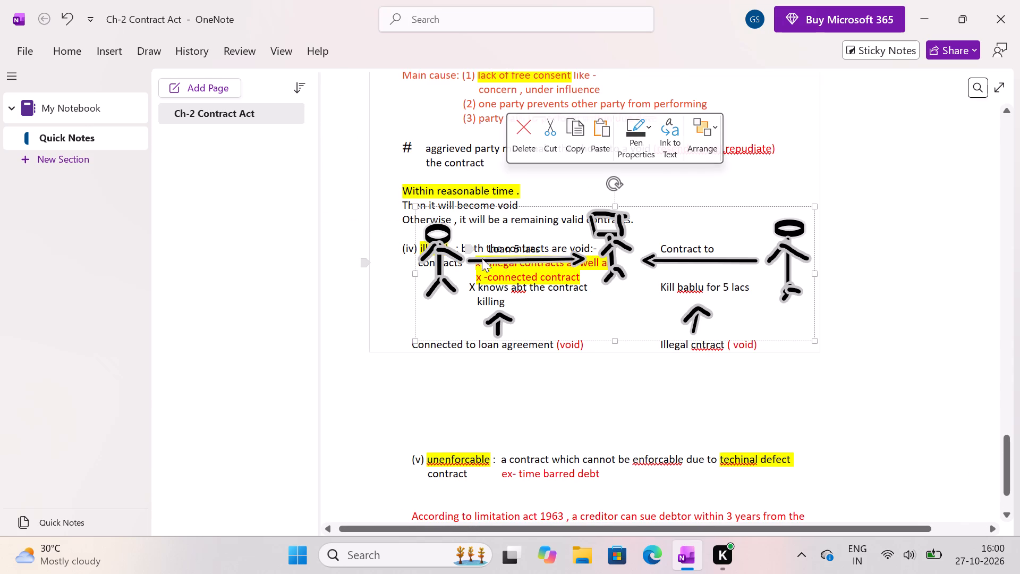
{"action": "left_click_drag", "start_coordinate": [482, 258], "coordinate": [552, 264]}
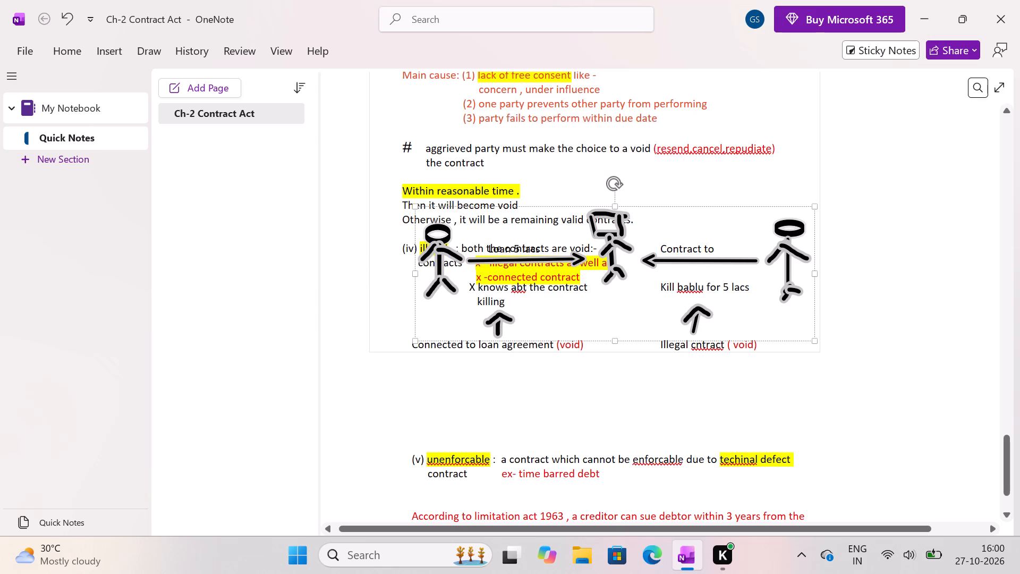
{"action": "left_click_drag", "start_coordinate": [648, 225], "coordinate": [626, 291]}
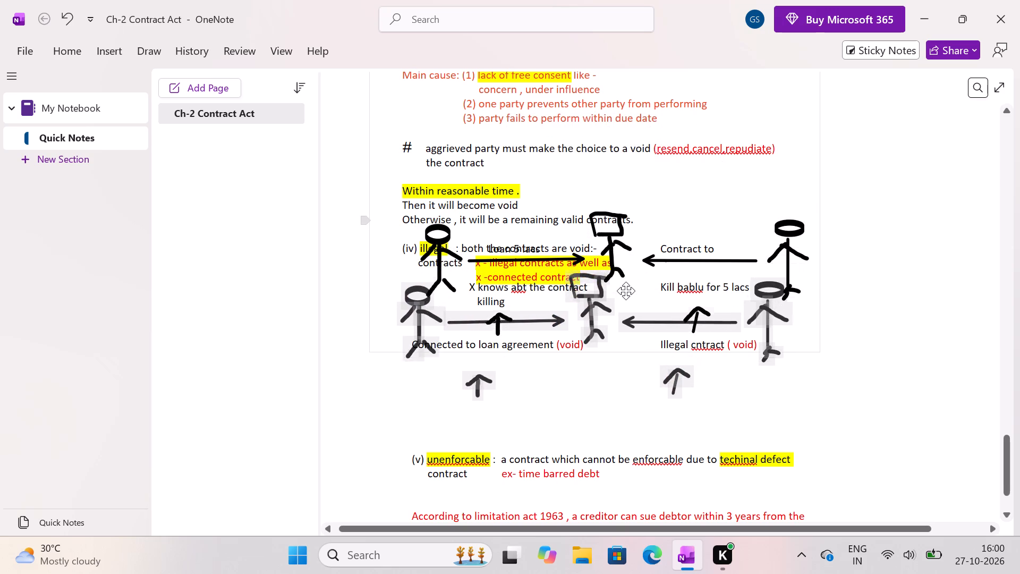
{"action": "left_click_drag", "start_coordinate": [626, 291], "coordinate": [622, 296]}
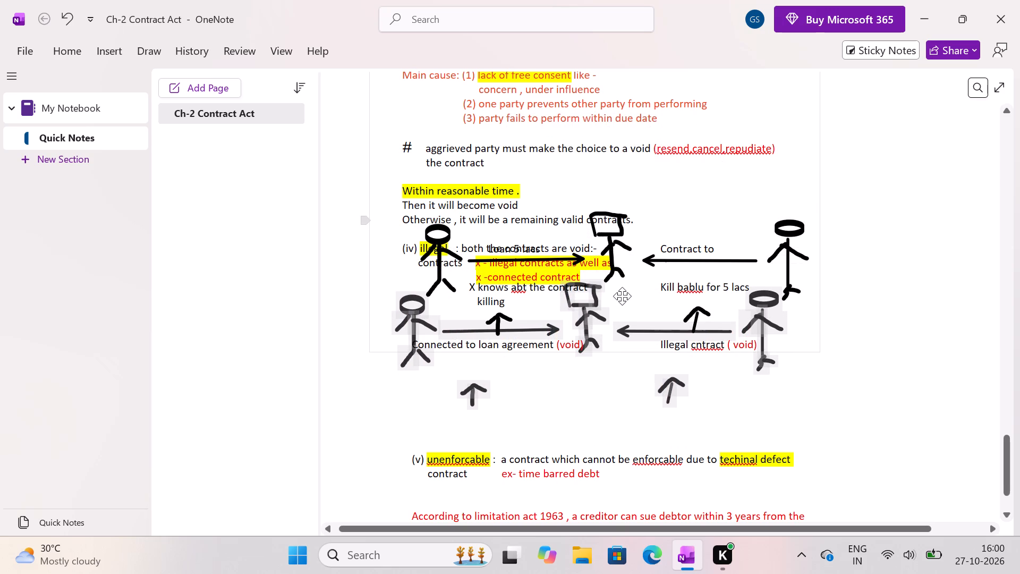
{"action": "left_click_drag", "start_coordinate": [622, 296], "coordinate": [622, 307]}
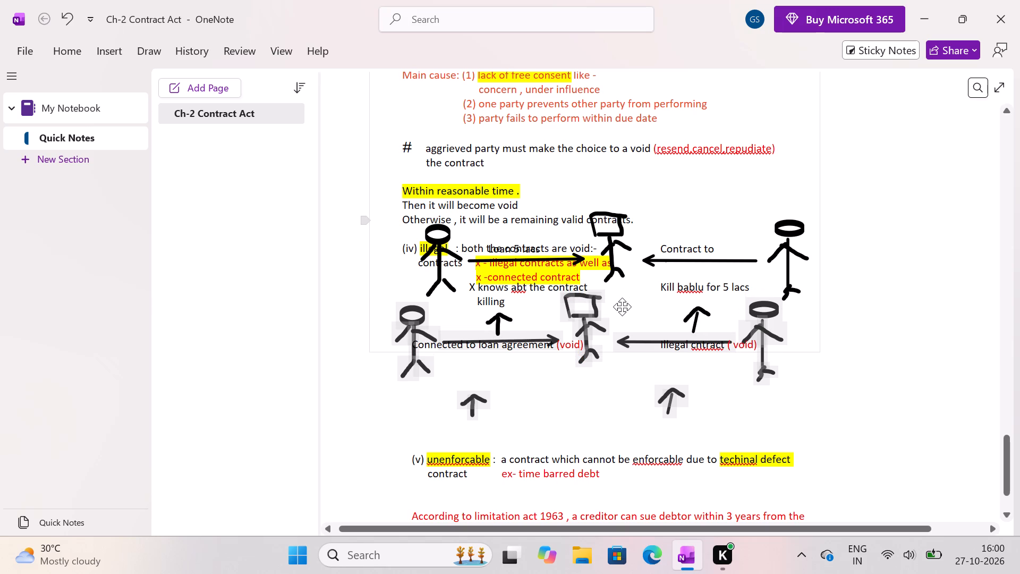
{"action": "left_click_drag", "start_coordinate": [622, 307], "coordinate": [622, 328]}
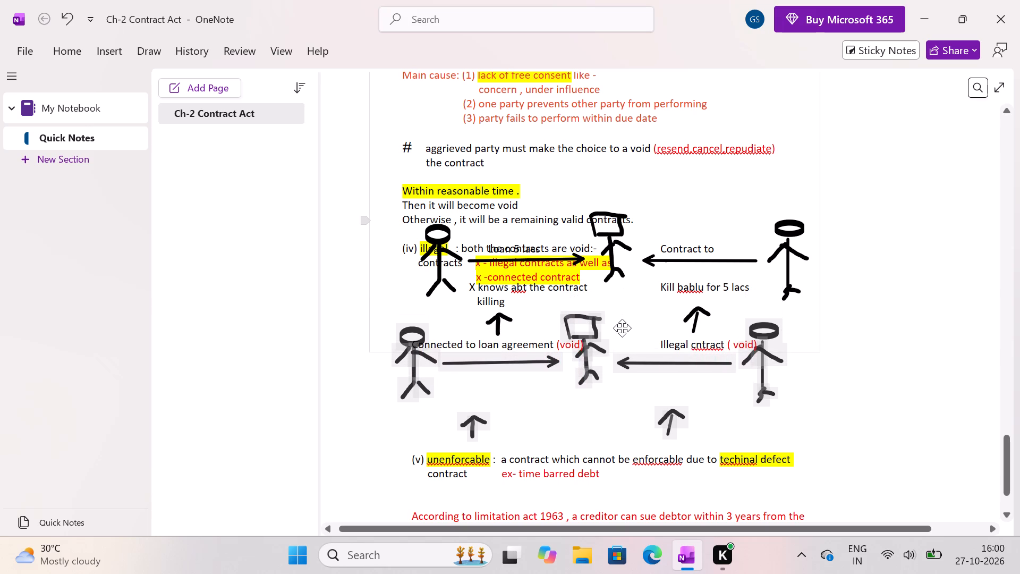
{"action": "left_click_drag", "start_coordinate": [622, 328], "coordinate": [622, 331]}
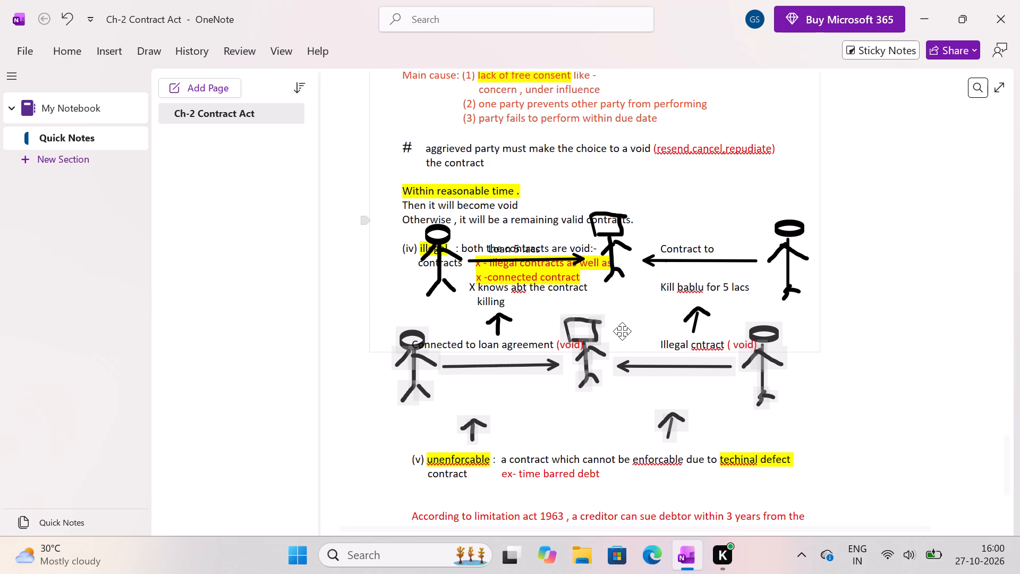
{"action": "left_click_drag", "start_coordinate": [622, 331], "coordinate": [623, 313]}
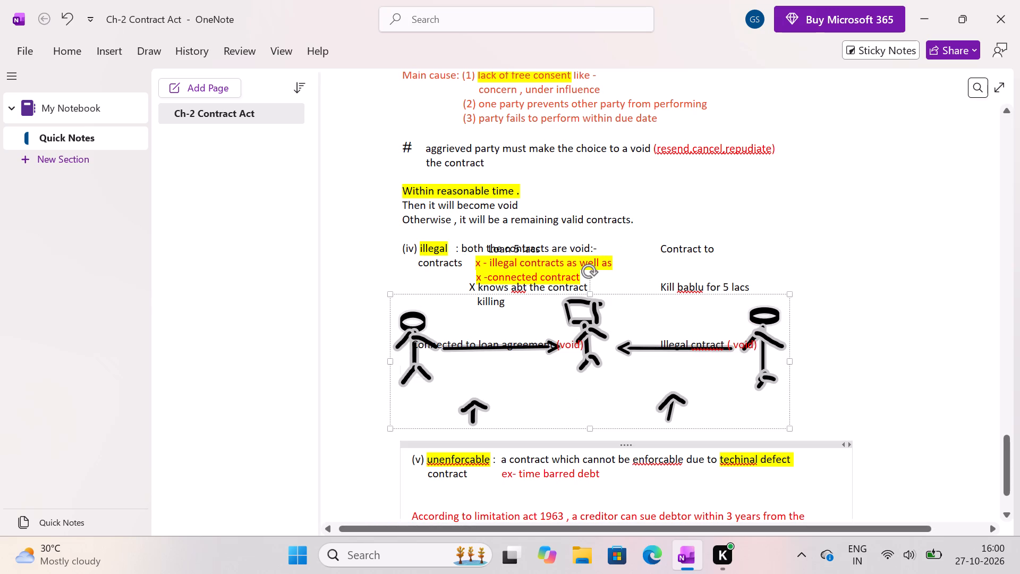
Move the (v) unenforcable contract section further down to leave room beneath the stick-figure drawing.
{"action": "left_click_drag", "start_coordinate": [620, 446], "coordinate": [622, 474]}
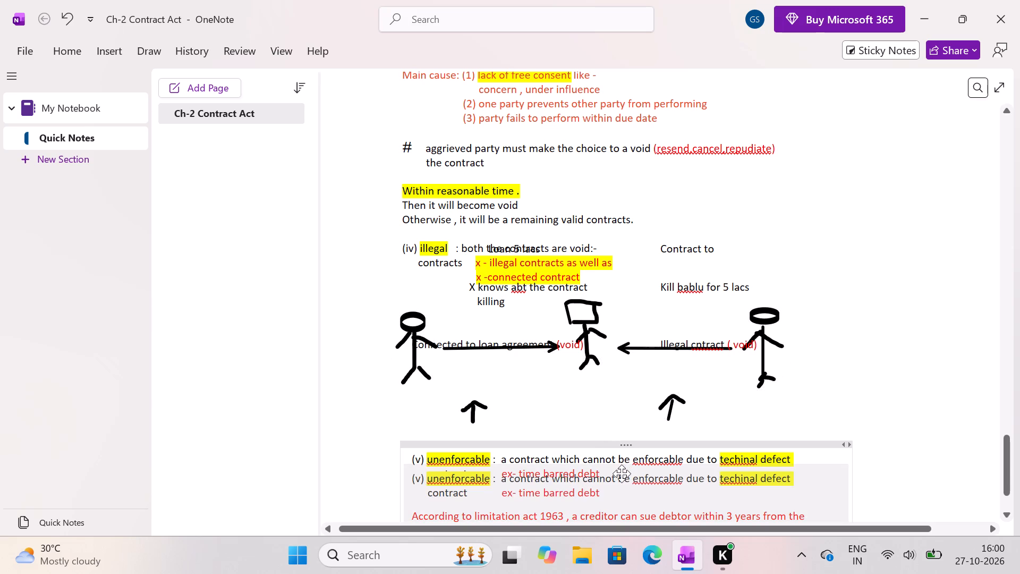
{"action": "left_click_drag", "start_coordinate": [622, 474], "coordinate": [609, 480]}
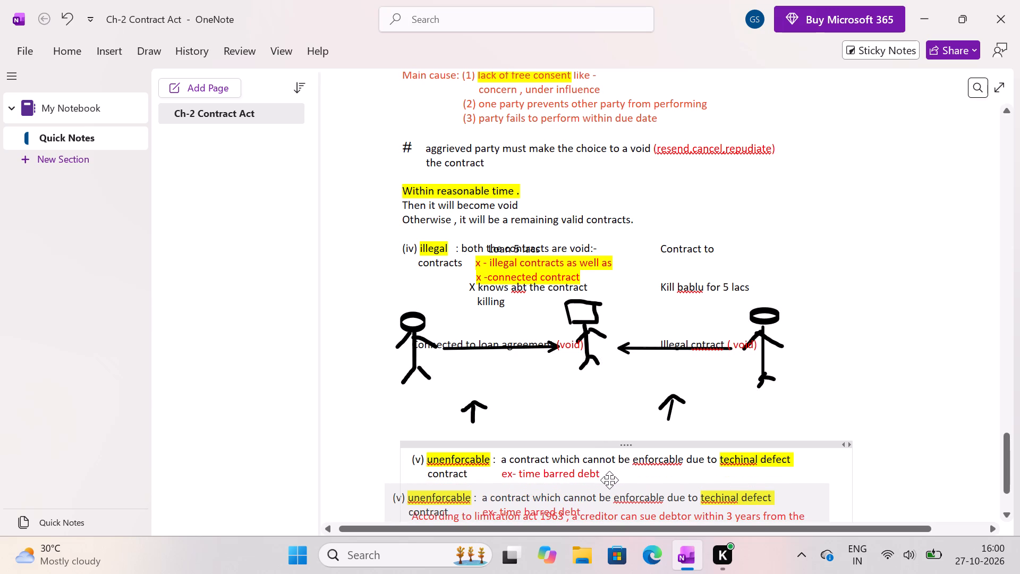
{"action": "left_click_drag", "start_coordinate": [609, 480], "coordinate": [610, 480]}
{"action": "left_click_drag", "start_coordinate": [610, 480], "coordinate": [611, 480]}
{"action": "left_click", "coordinate": [600, 438]}
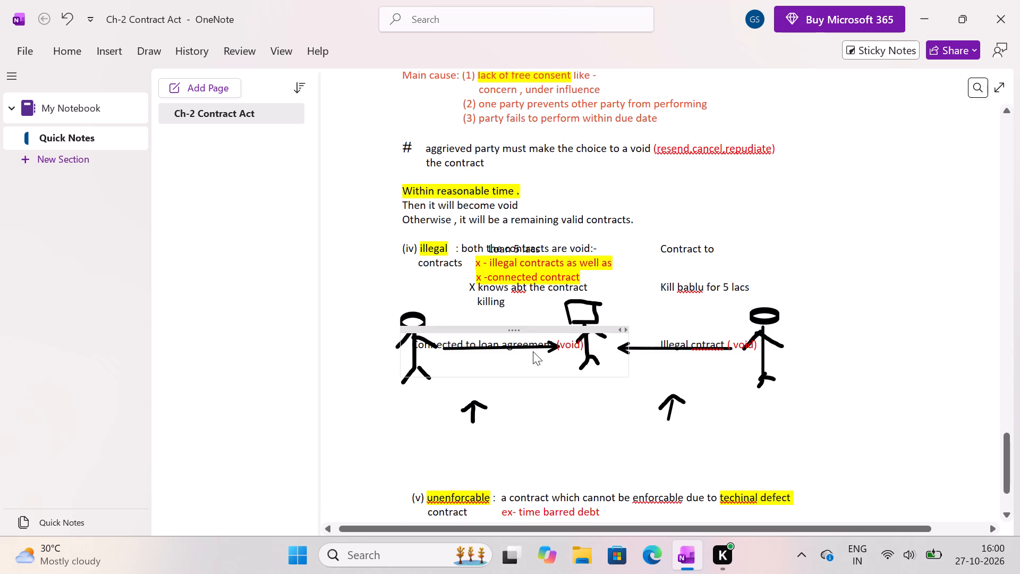
Move the "X knows abt the contract killing" note directly beneath the horizontal arrow between the left and middle figures.
{"action": "left_click", "coordinate": [503, 276]}
{"action": "left_click_drag", "start_coordinate": [514, 273], "coordinate": [474, 365]}
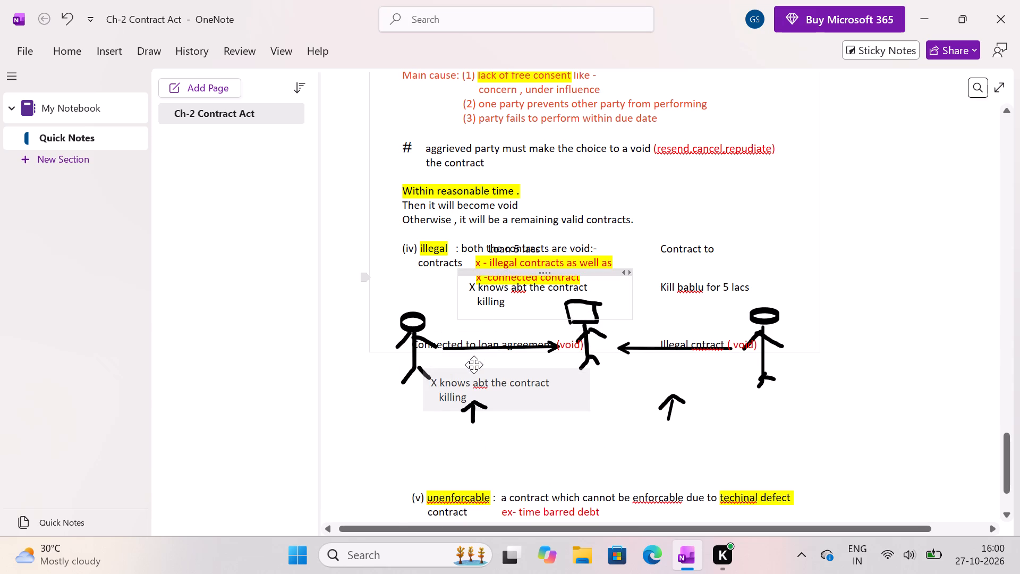
{"action": "left_click_drag", "start_coordinate": [474, 365], "coordinate": [487, 357]}
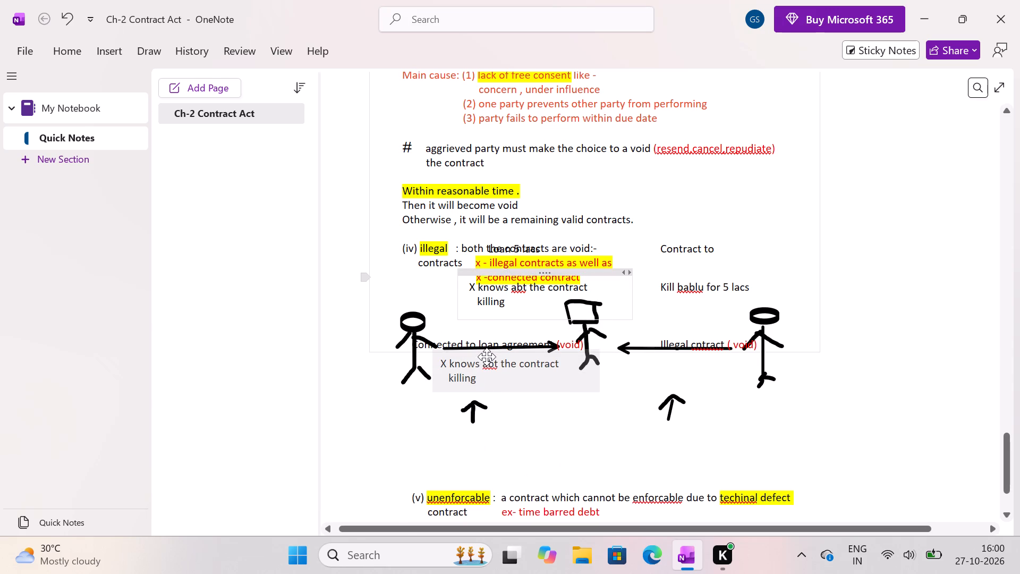
{"action": "left_click_drag", "start_coordinate": [487, 357], "coordinate": [486, 358]}
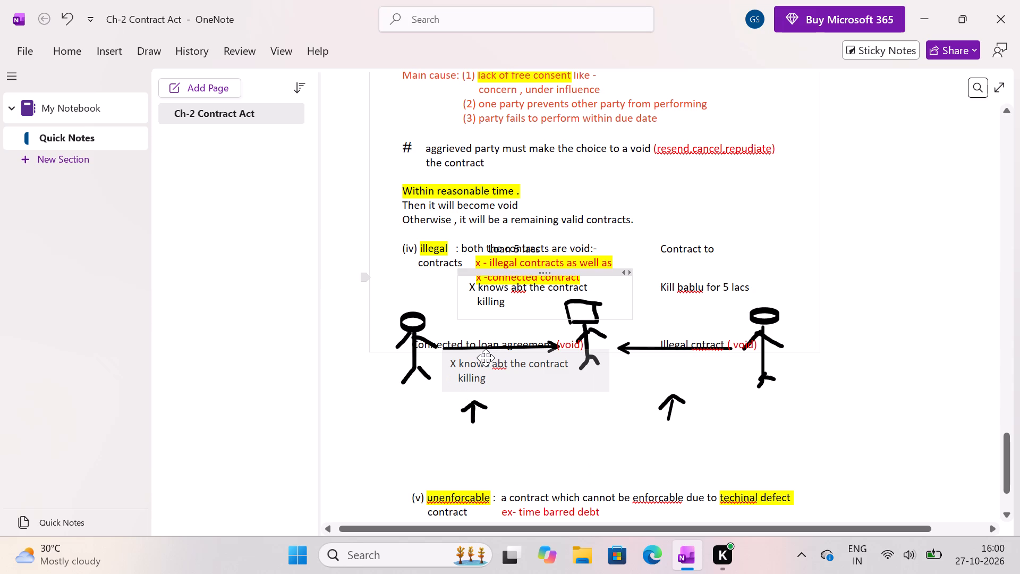
{"action": "left_click_drag", "start_coordinate": [486, 358], "coordinate": [485, 358]}
Move the "Connected to loan agreement (void)" and "Illegal cntract ( void)" notes down beneath their respective upward arrows.
{"action": "left_click", "coordinate": [485, 344]}
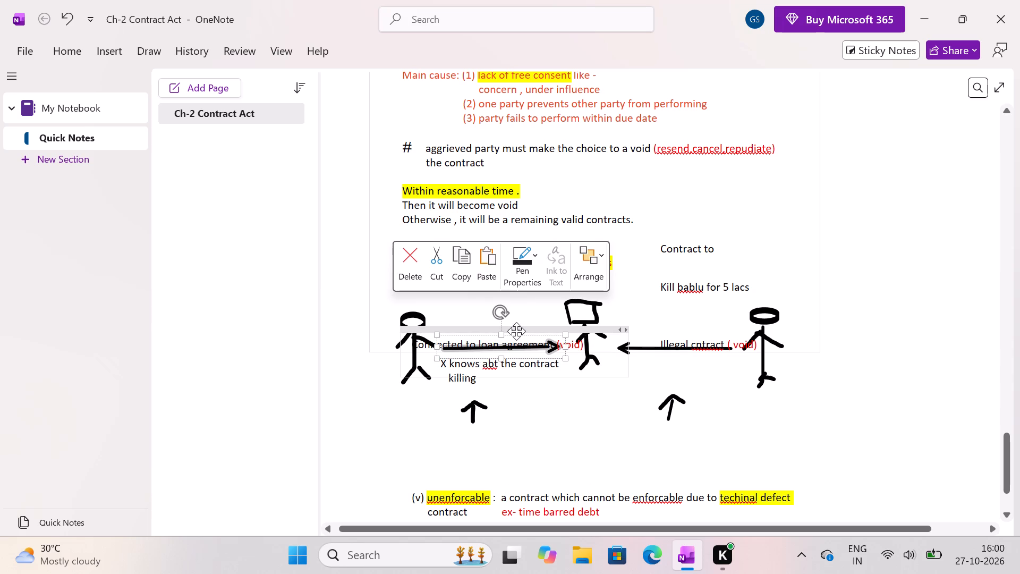
{"action": "left_click_drag", "start_coordinate": [516, 331], "coordinate": [510, 413]}
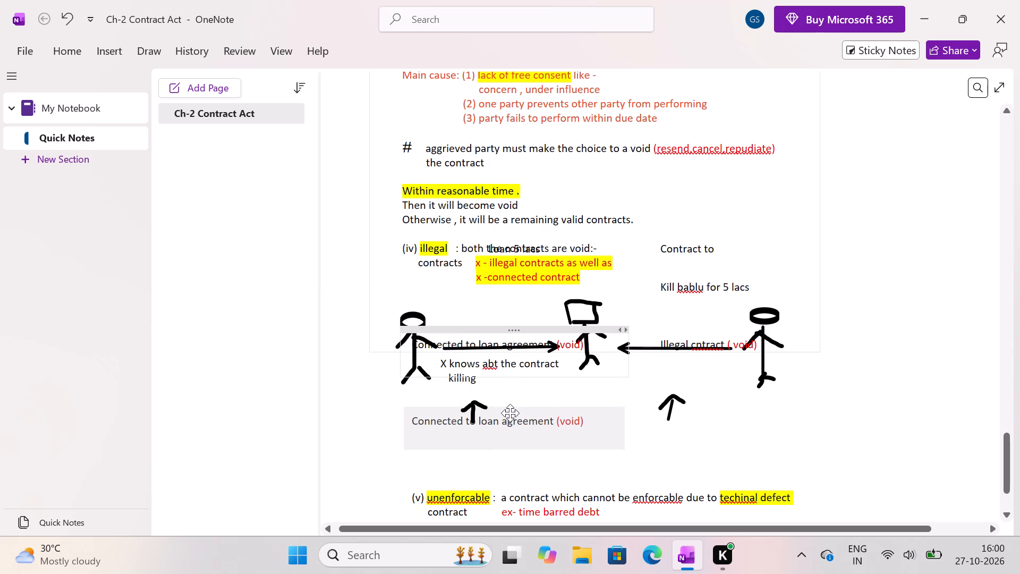
{"action": "left_click_drag", "start_coordinate": [510, 413], "coordinate": [508, 418]}
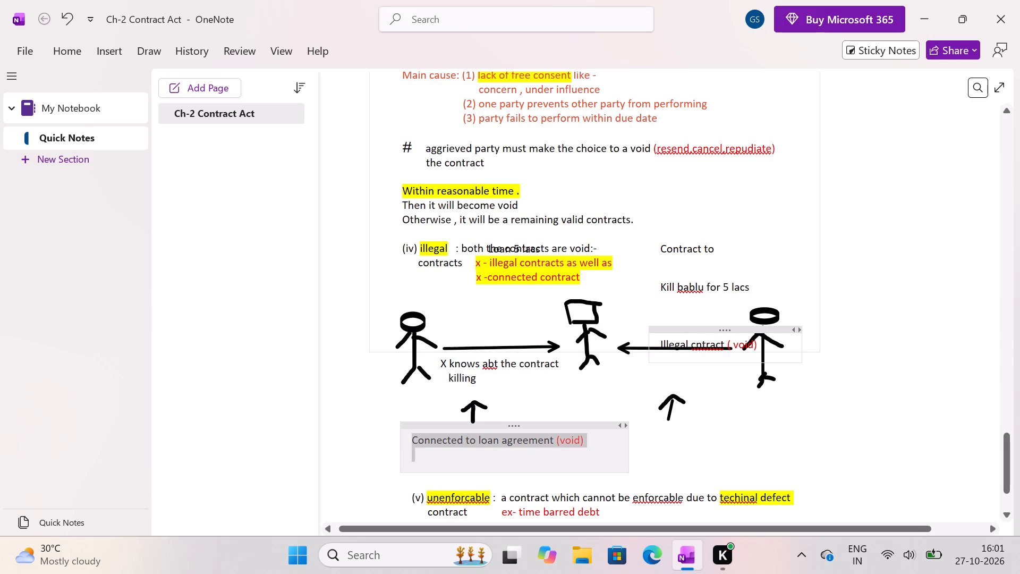
{"action": "left_click_drag", "start_coordinate": [695, 331], "coordinate": [688, 418]}
Move the "Kill bablu for 5 lacs" note directly beneath the horizontal arrow between the middle and right figures.
{"action": "left_click_drag", "start_coordinate": [703, 268], "coordinate": [703, 272]}
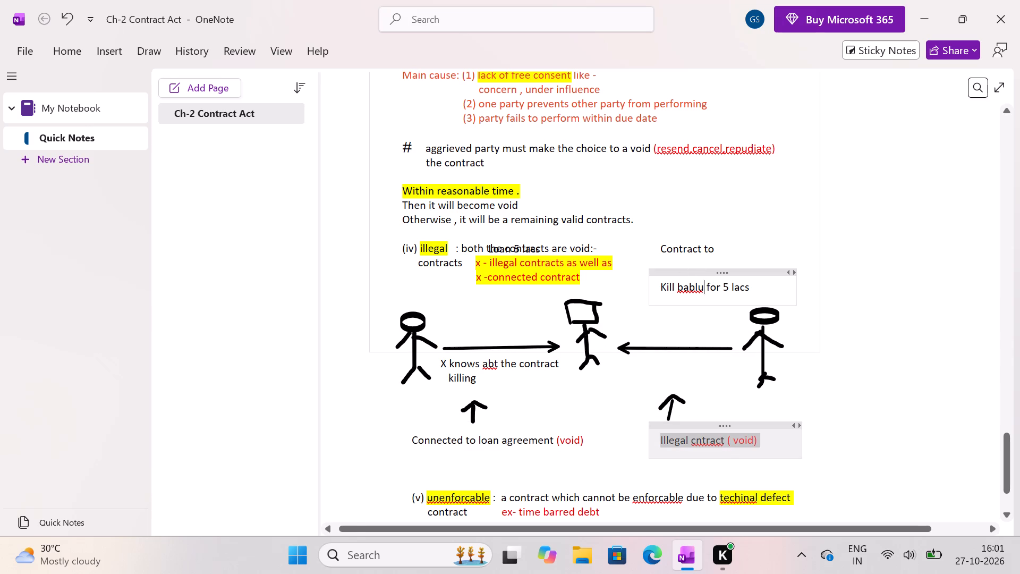
{"action": "left_click_drag", "start_coordinate": [703, 272], "coordinate": [694, 305]}
{"action": "left_click", "coordinate": [718, 324]}
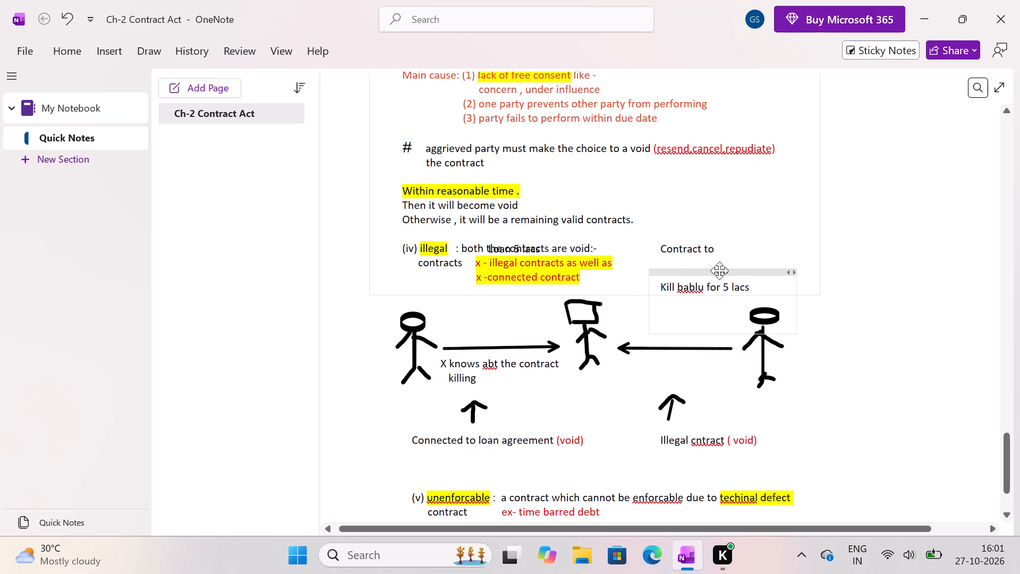
{"action": "left_click_drag", "start_coordinate": [719, 270], "coordinate": [692, 350]}
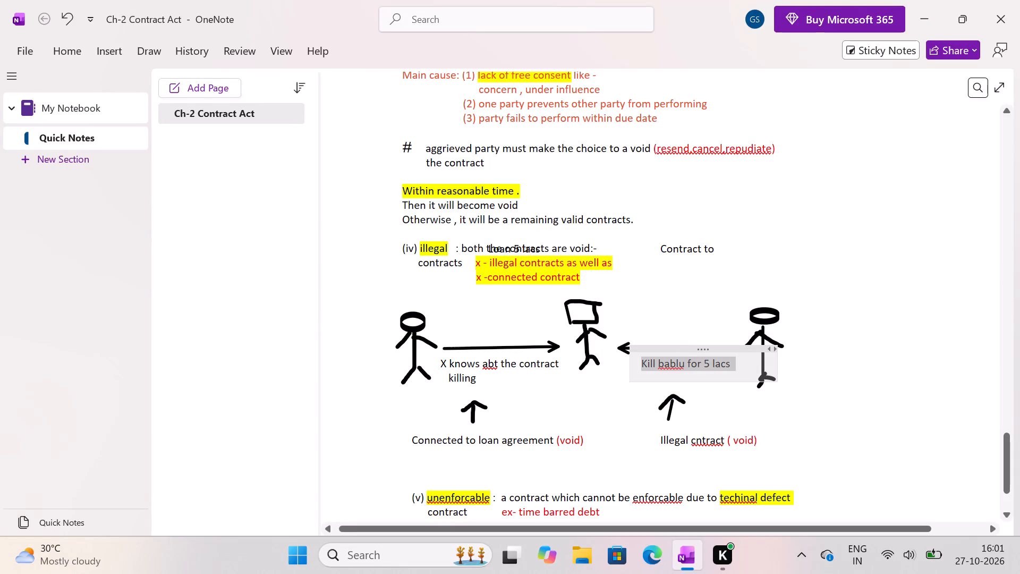
{"action": "left_click", "coordinate": [743, 302]}
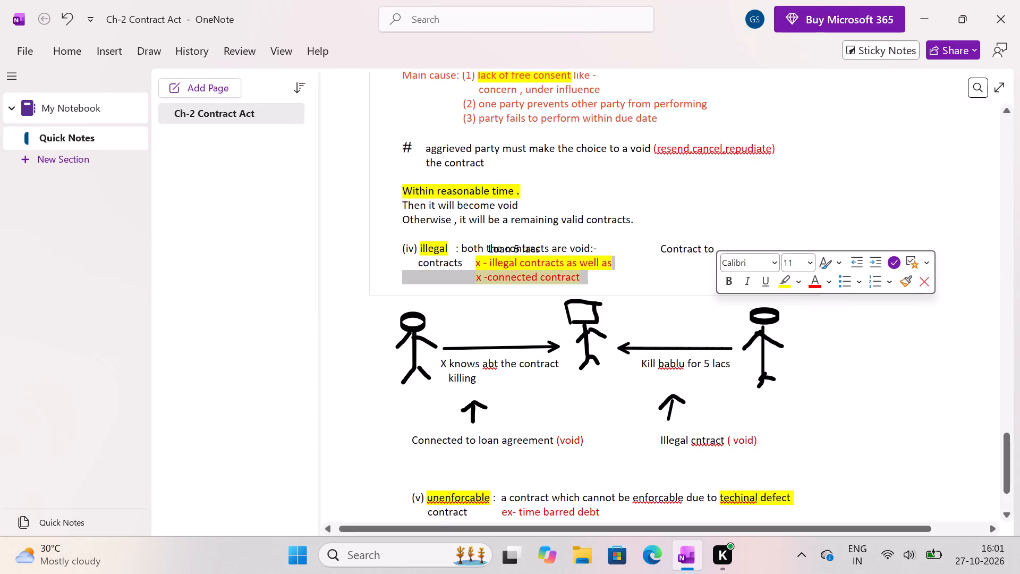
{"action": "left_click", "coordinate": [817, 314]}
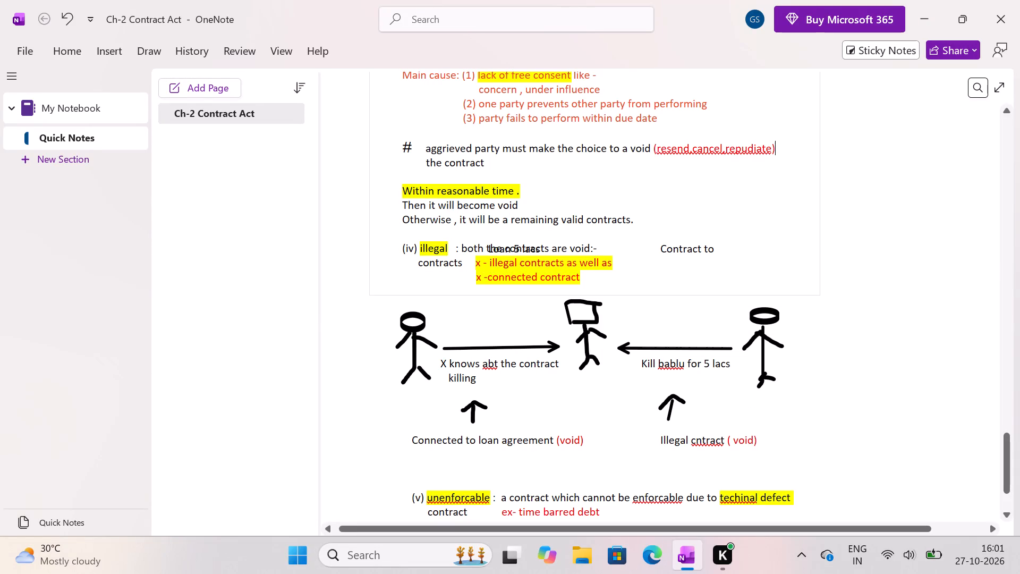
Place the "Contract to" label above the right-hand horizontal arrow and "Loan 5 lacs" above the left-hand one.
{"action": "left_click_drag", "start_coordinate": [694, 235], "coordinate": [678, 320]}
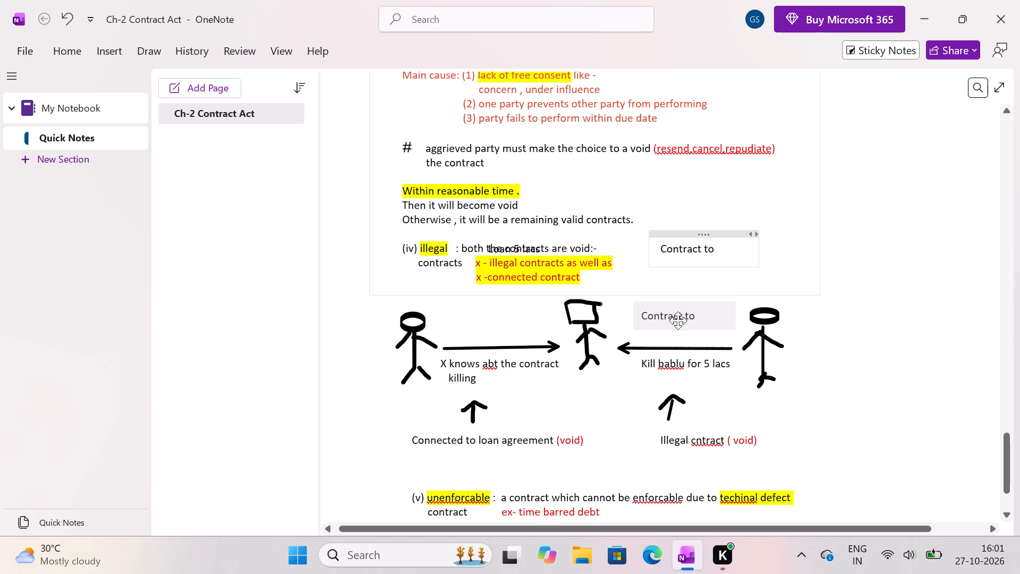
{"action": "left_click_drag", "start_coordinate": [678, 320], "coordinate": [678, 321]}
{"action": "left_click_drag", "start_coordinate": [533, 235], "coordinate": [526, 243]}
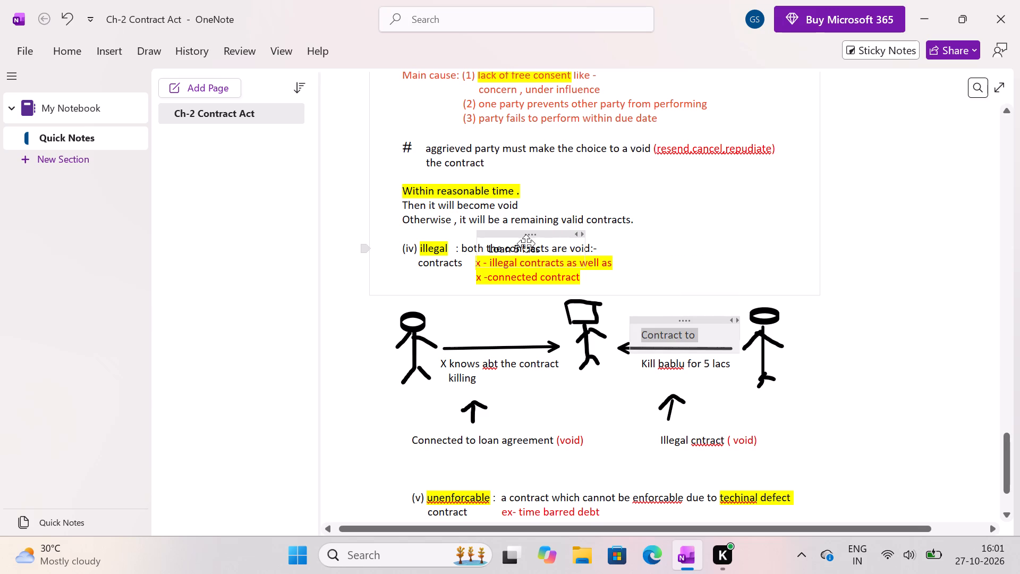
{"action": "left_click_drag", "start_coordinate": [526, 243], "coordinate": [502, 321]}
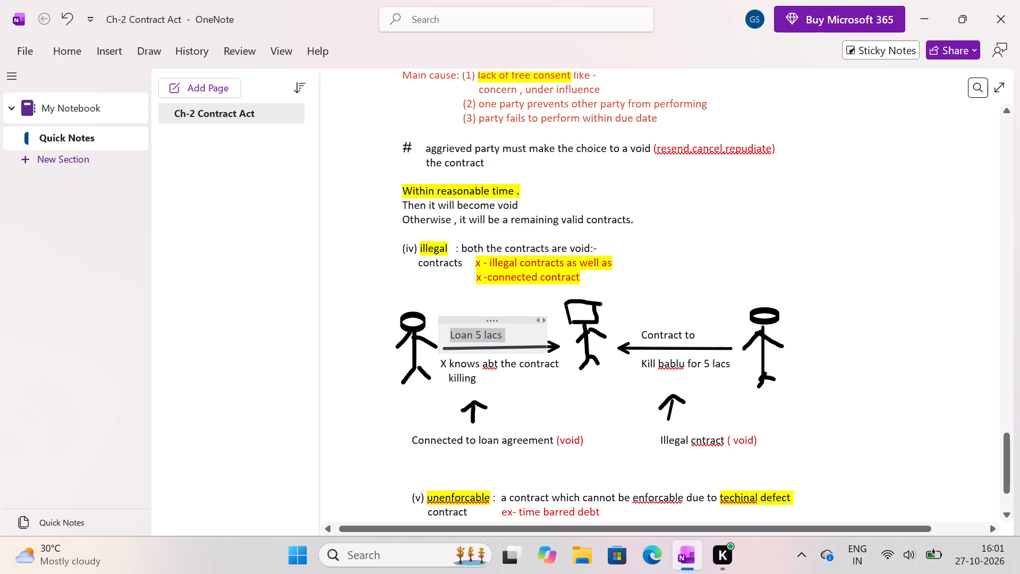
{"action": "left_click", "coordinate": [813, 297]}
Rotate the arrow between the middle and right figures slightly clockwise so that it slopes up towards the middle figure.
{"action": "left_click", "coordinate": [710, 346]}
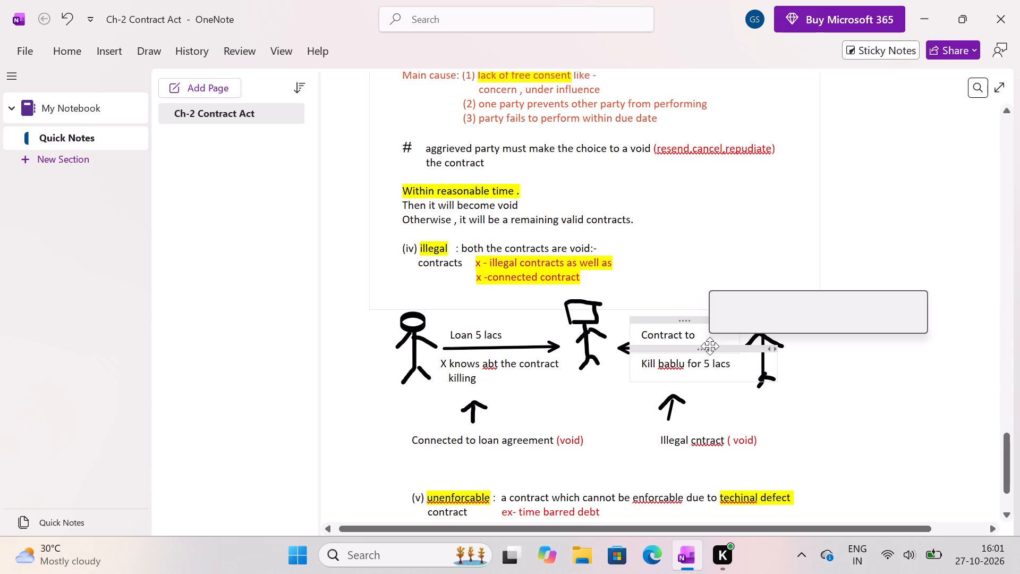
{"action": "left_click", "coordinate": [619, 348]}
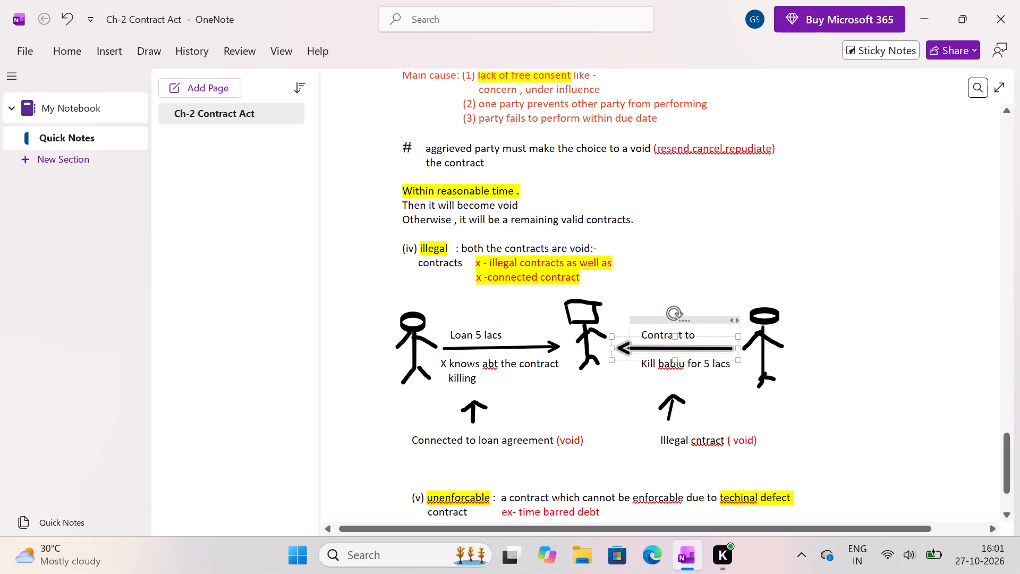
{"action": "left_click", "coordinate": [673, 311]}
{"action": "left_click_drag", "start_coordinate": [673, 311], "coordinate": [682, 319]}
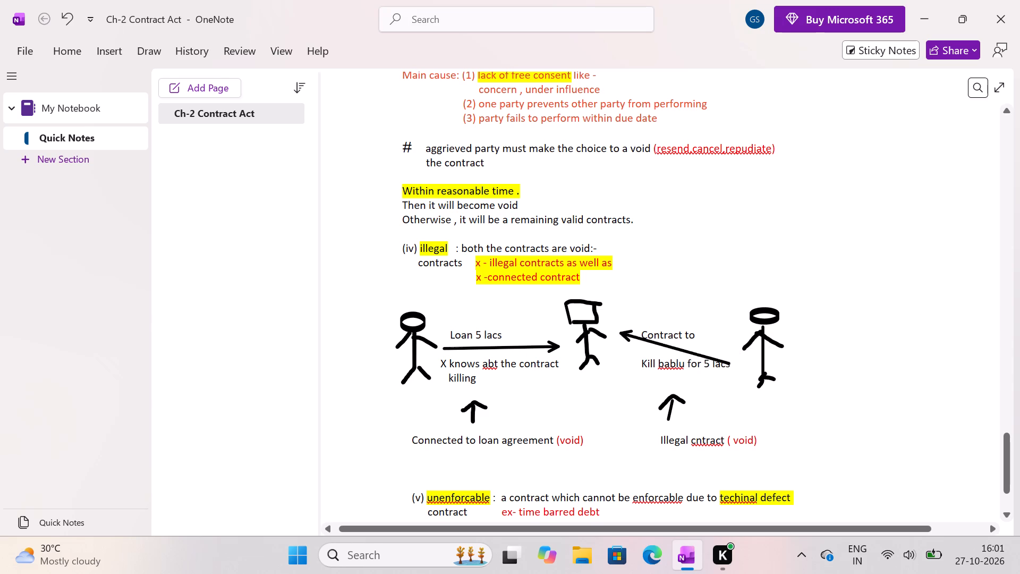
Rotate the arrow between the middle and right figures until it lies horizontal and points at the right figure.
{"action": "left_click_drag", "start_coordinate": [682, 319], "coordinate": [674, 372]}
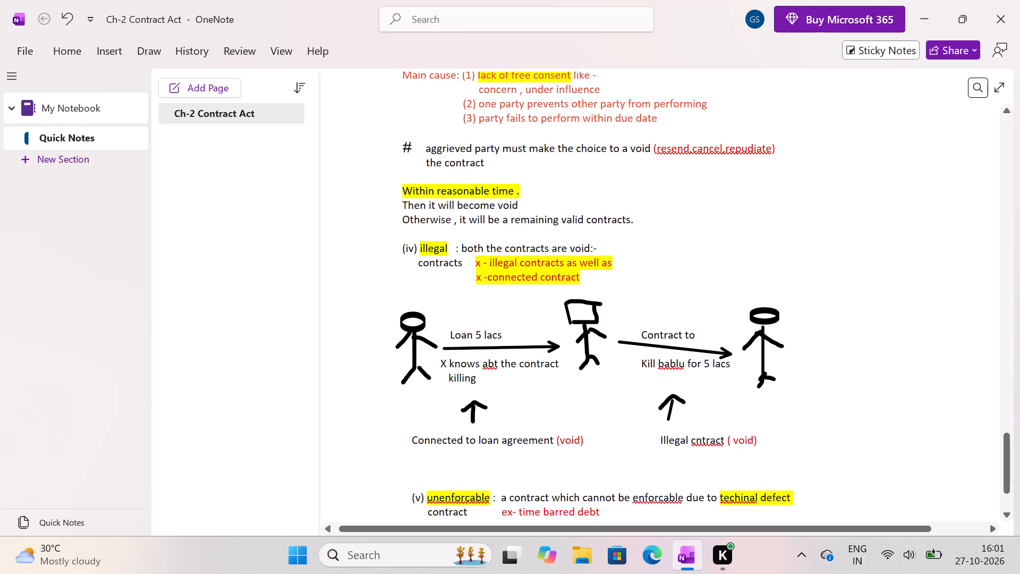
{"action": "left_click_drag", "start_coordinate": [674, 372], "coordinate": [676, 366]}
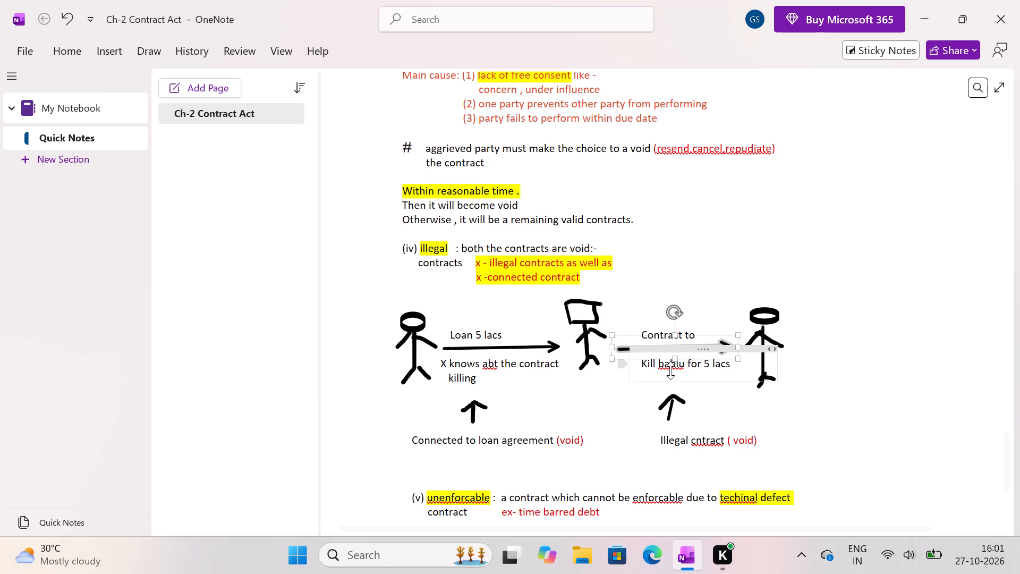
{"action": "left_click", "coordinate": [843, 404]}
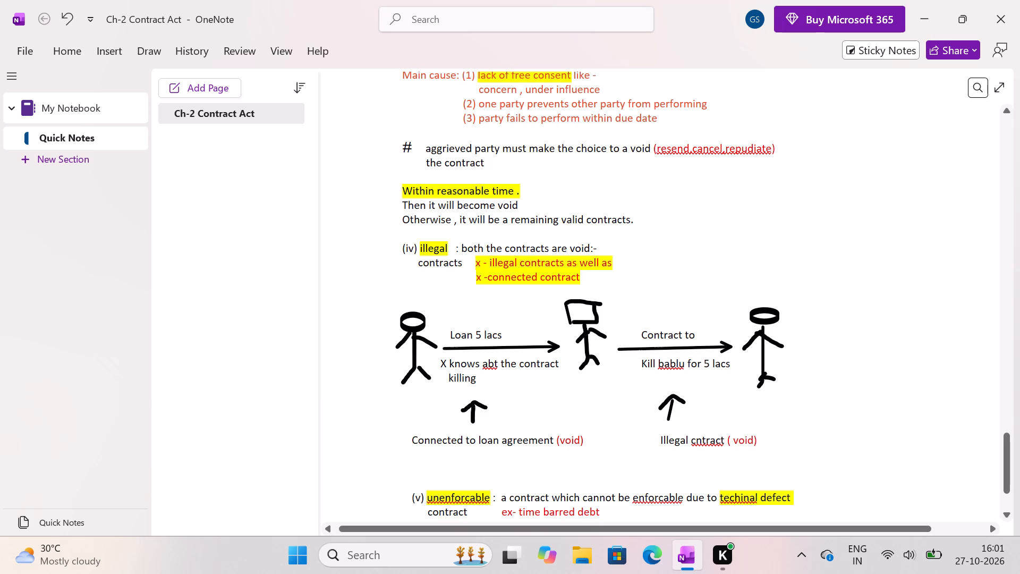
Recolour all the ink of the illegal contracts drawing, figures and arrows together, to red.
{"action": "scroll", "coordinate": [792, 448], "scroll_direction": "down", "scroll_amount": 1}
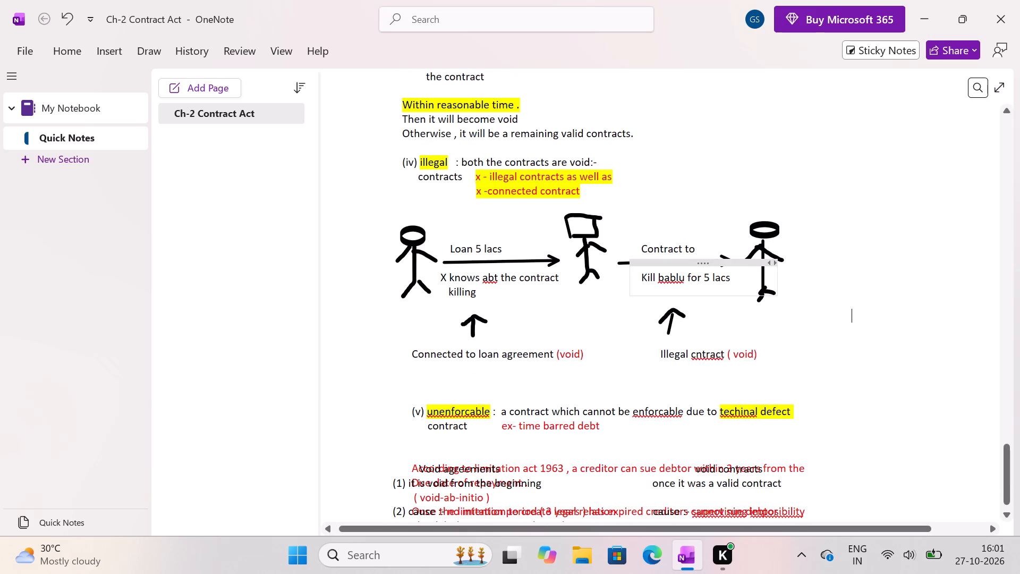
{"action": "left_click", "coordinate": [771, 241]}
{"action": "right_click", "coordinate": [771, 241]}
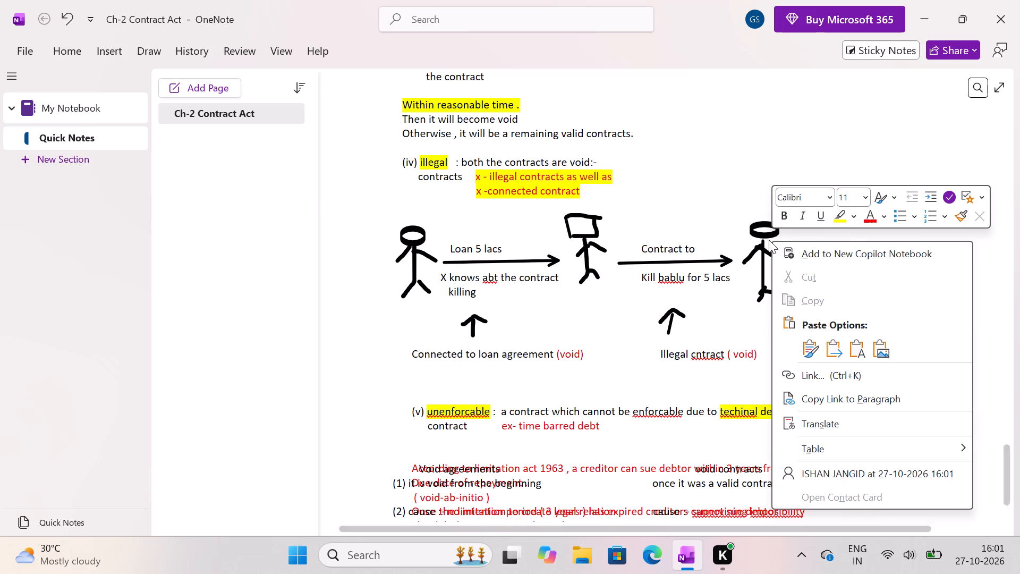
{"action": "right_click", "coordinate": [775, 236]}
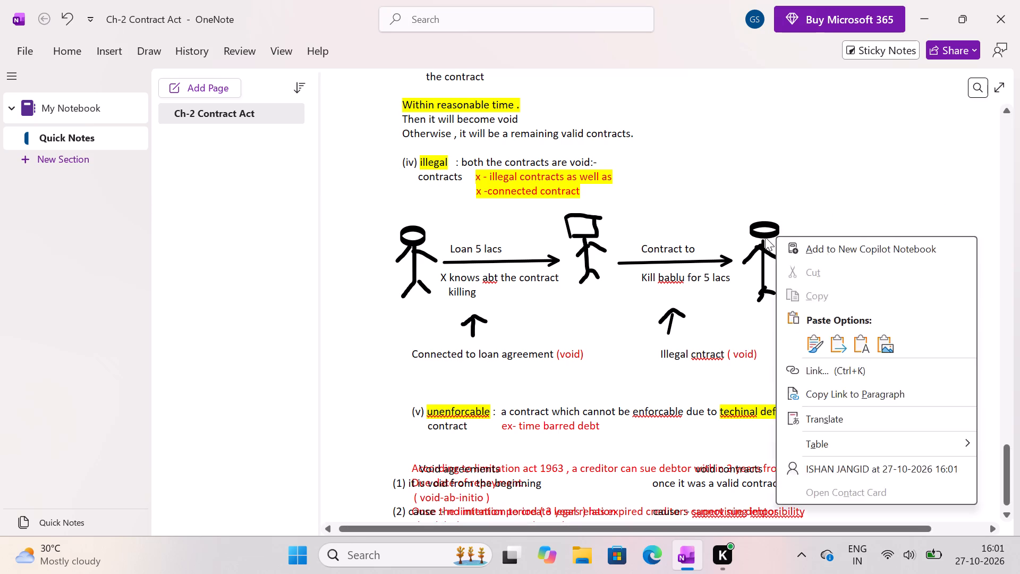
{"action": "left_click", "coordinate": [765, 237]}
{"action": "left_click", "coordinate": [762, 237]}
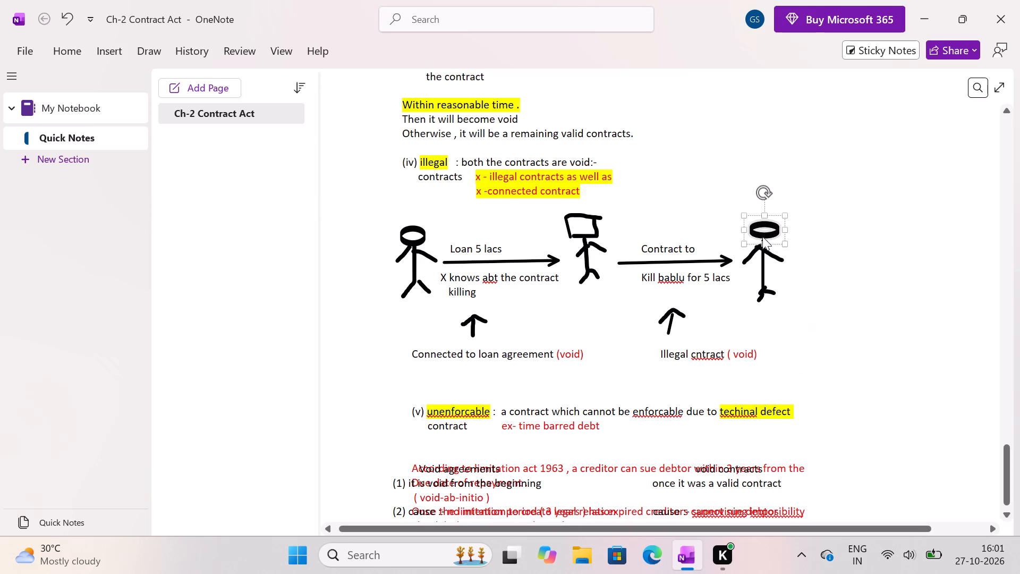
{"action": "right_click", "coordinate": [762, 234]}
{"action": "left_click", "coordinate": [930, 247]}
{"action": "left_click", "coordinate": [753, 232]}
{"action": "left_click_drag", "start_coordinate": [753, 232], "coordinate": [761, 257]}
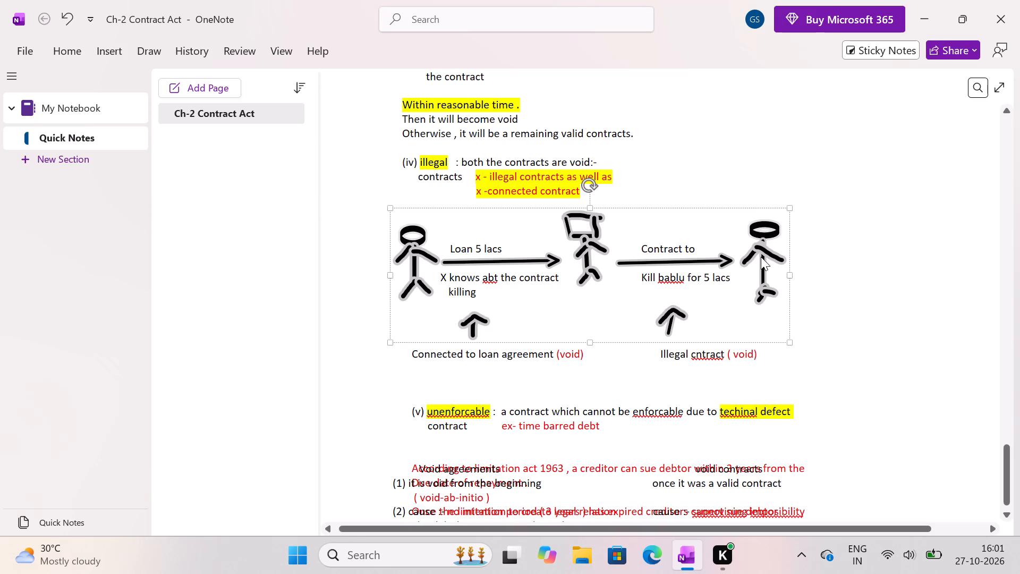
{"action": "right_click", "coordinate": [761, 257]}
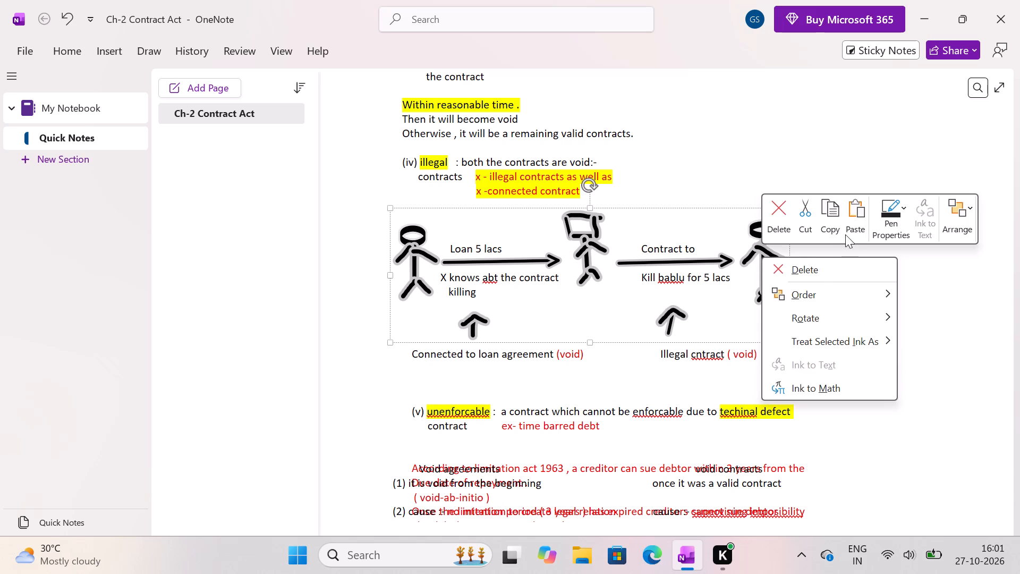
{"action": "left_click", "coordinate": [884, 207]}
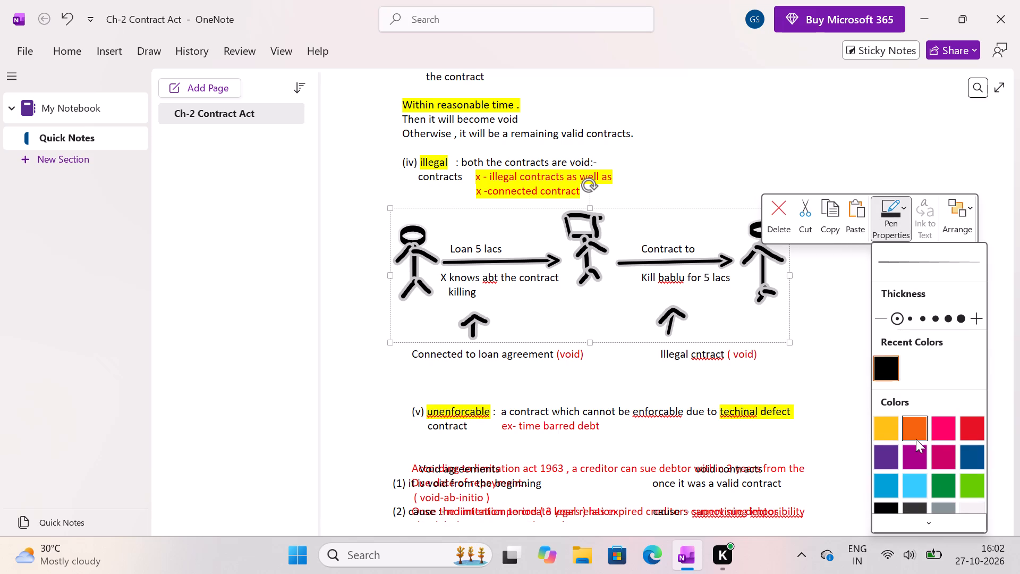
{"action": "left_click", "coordinate": [967, 430]}
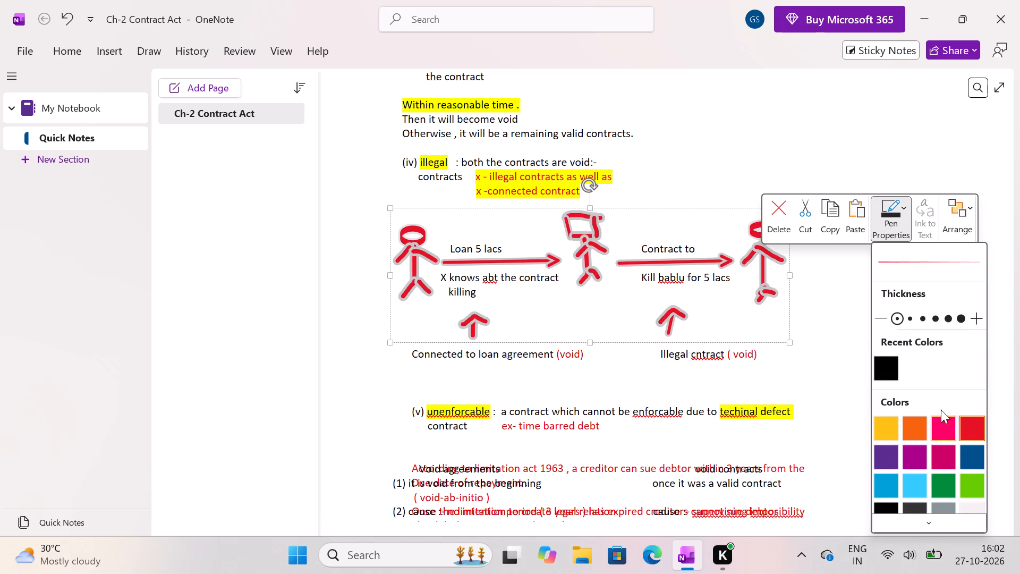
{"action": "left_click", "coordinate": [853, 345]}
{"action": "left_click", "coordinate": [851, 344]}
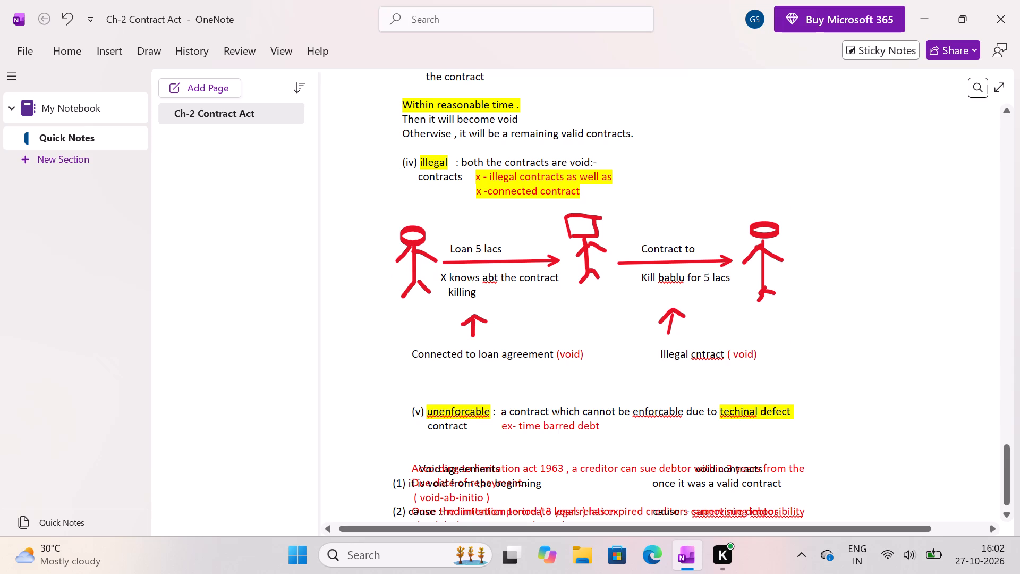
Move the "Void agreements / void contracts" comparison note down below the time-barred debt text, left-aligned with it.
{"action": "scroll", "coordinate": [851, 344], "scroll_direction": "down", "scroll_amount": 4}
{"action": "scroll", "coordinate": [851, 344], "scroll_direction": "up", "scroll_amount": 1}
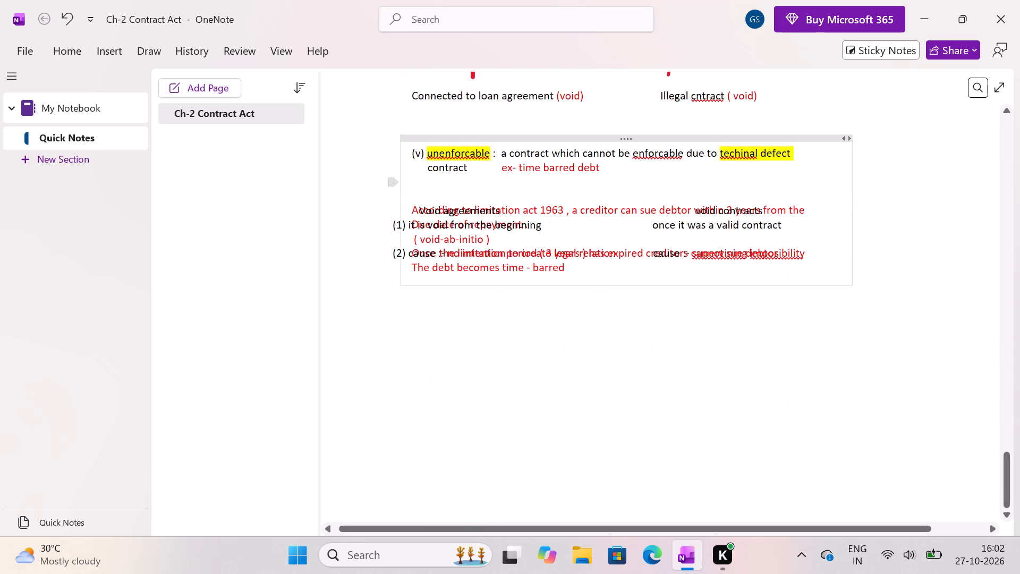
{"action": "left_click_drag", "start_coordinate": [605, 197], "coordinate": [616, 271]}
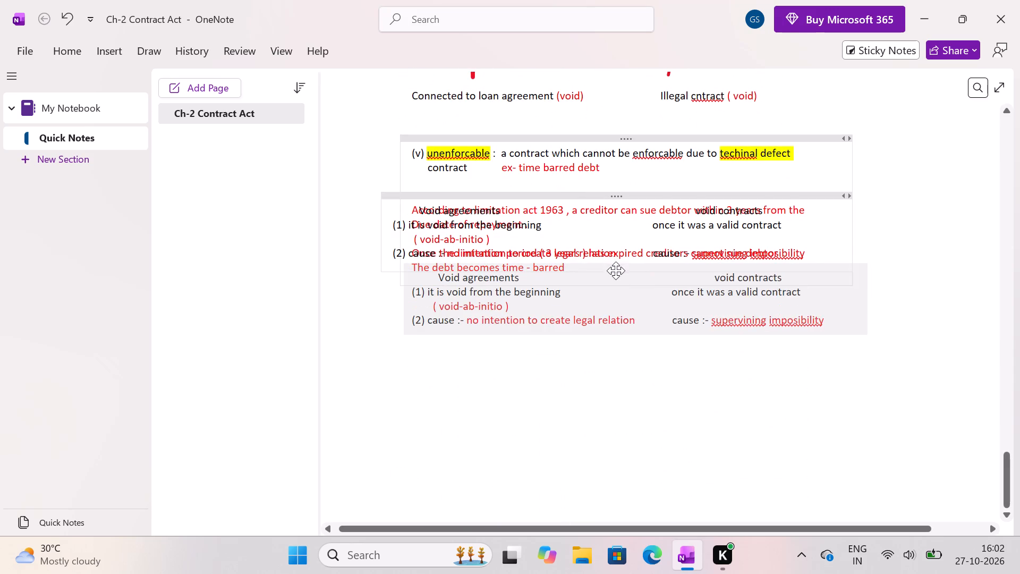
{"action": "left_click_drag", "start_coordinate": [616, 271], "coordinate": [617, 300]}
{"action": "left_click", "coordinate": [611, 411]}
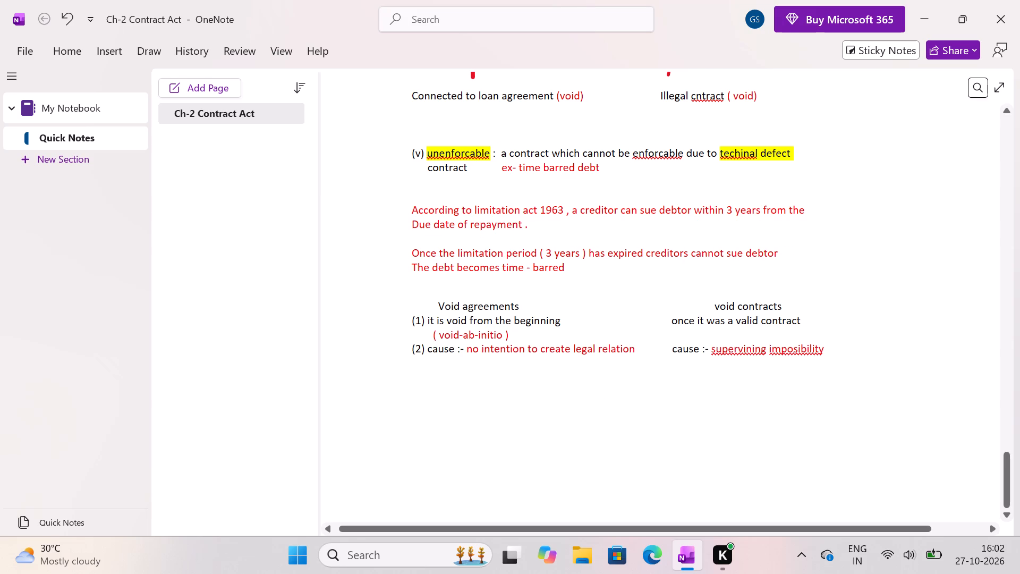
Start a new note below the void agreements comparison with the question number "Q4" followed by a gap.
{"action": "left_click", "coordinate": [376, 396]}
{"action": "key", "text": "q"}
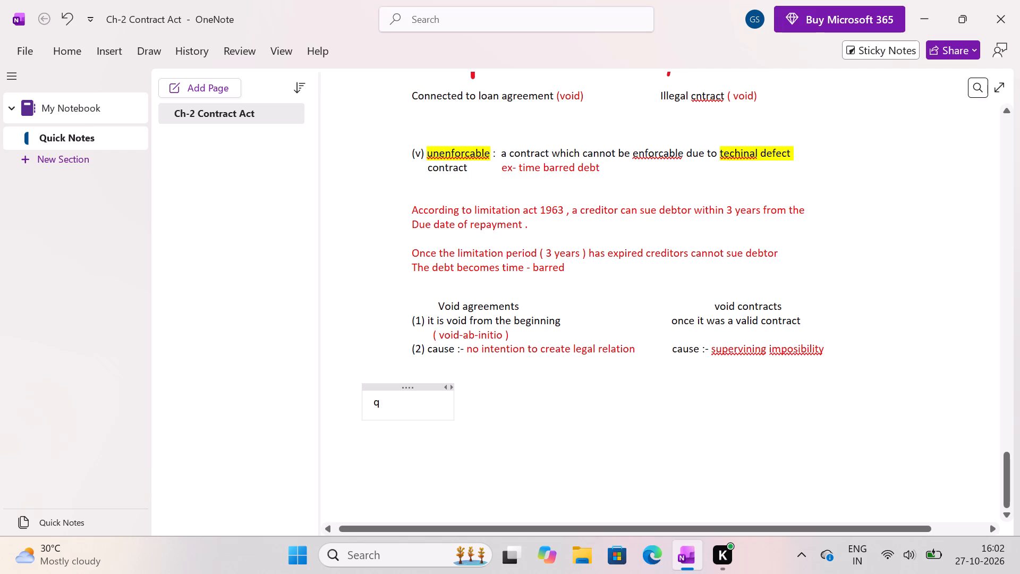
{"action": "key", "text": "BackSpace"}
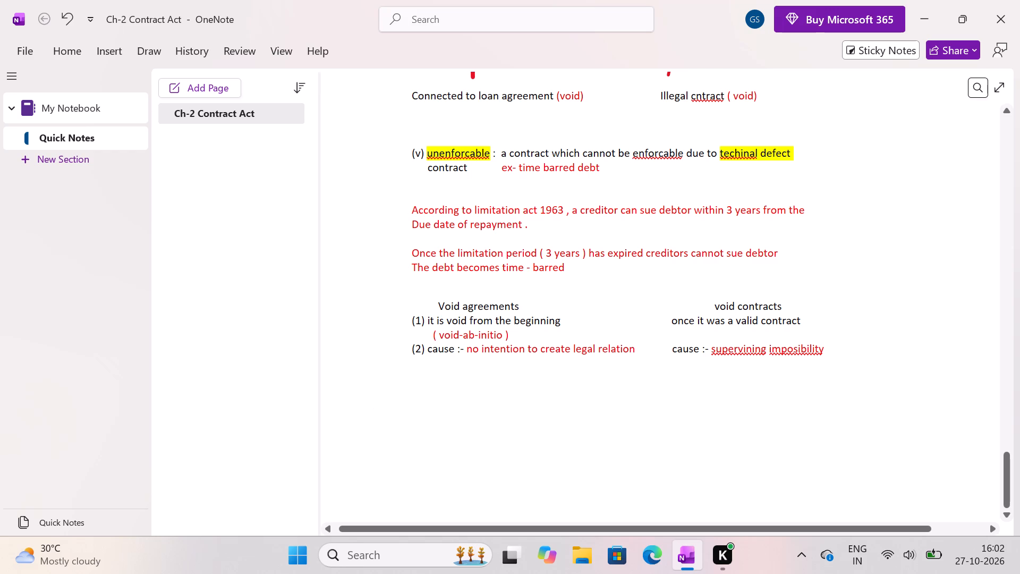
{"action": "key", "text": "q"}
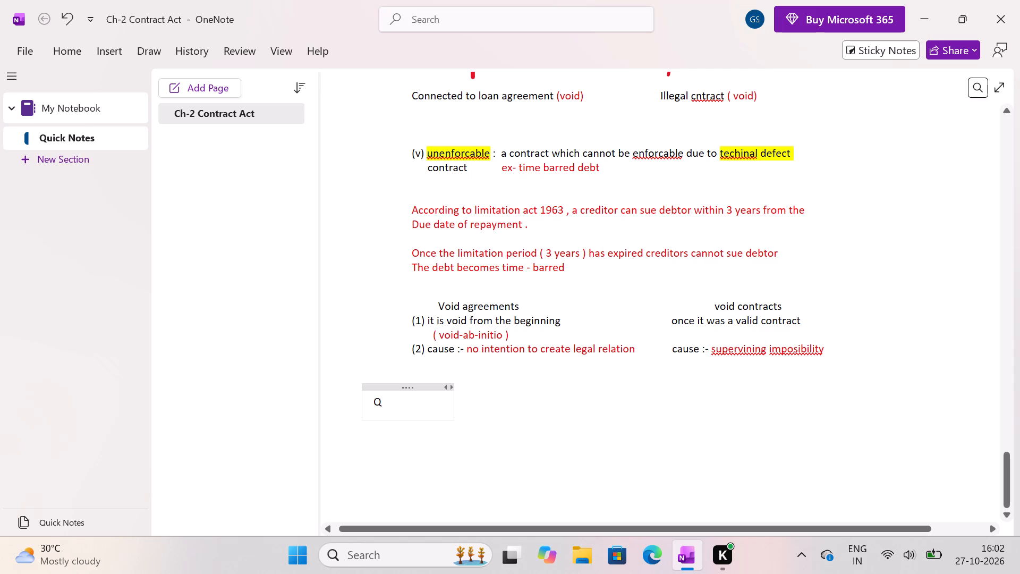
{"action": "type", "text": "4"}
{"action": "key", "text": "space"}
{"action": "key", "text": "space"}
{"action": "key", "text": "space"}
Add the reference "#book page 2A.5 bottom=>" after Q4 in the new note.
{"action": "key", "text": "shift+numbersign"}
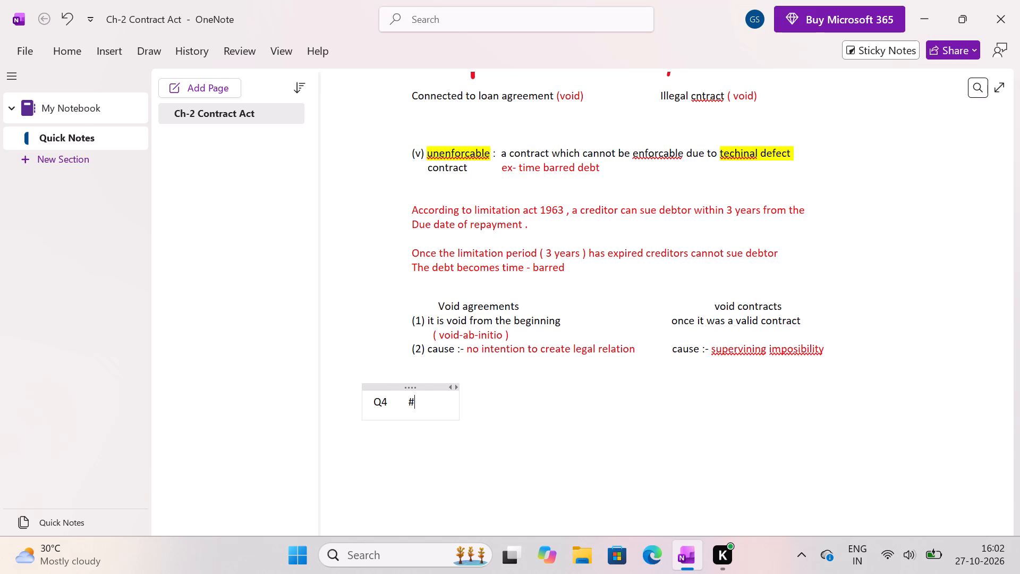
{"action": "key", "text": "b"}
{"action": "type", "text": "ook"}
{"action": "key", "text": "space"}
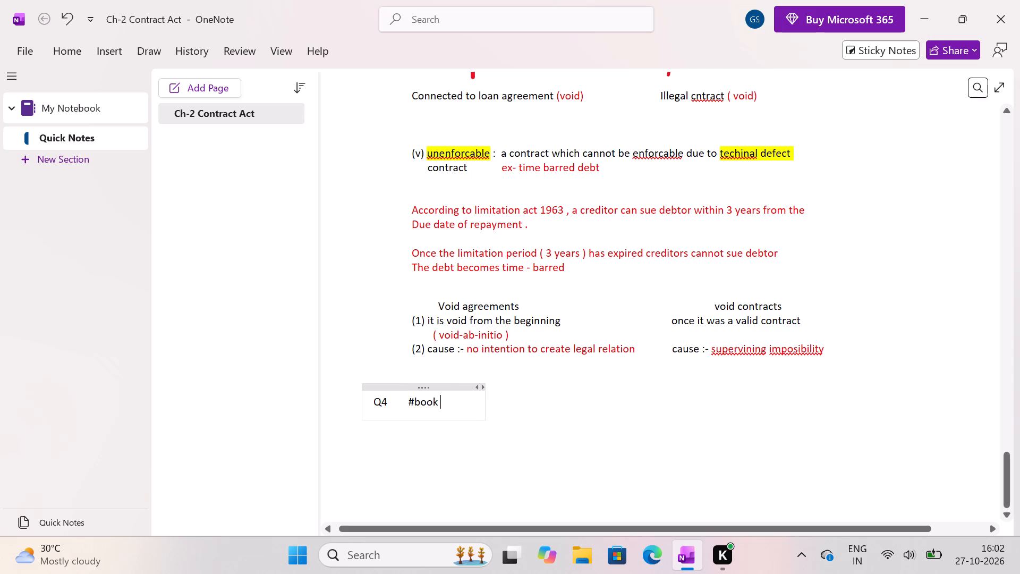
{"action": "type", "text": "page"}
{"action": "key", "text": "space"}
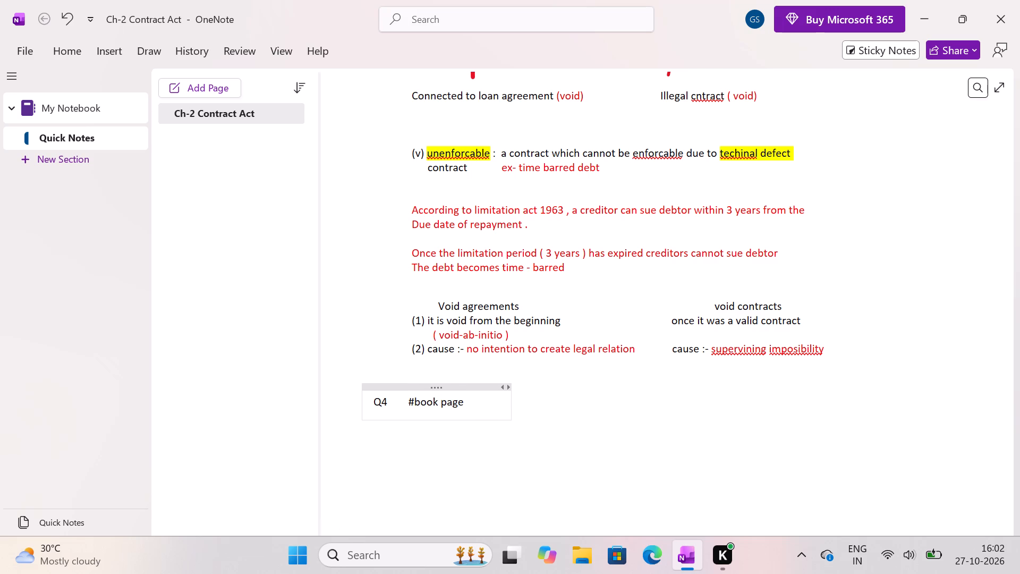
{"action": "key", "text": "2"}
{"action": "key", "text": "a"}
{"action": "key", "text": "period"}
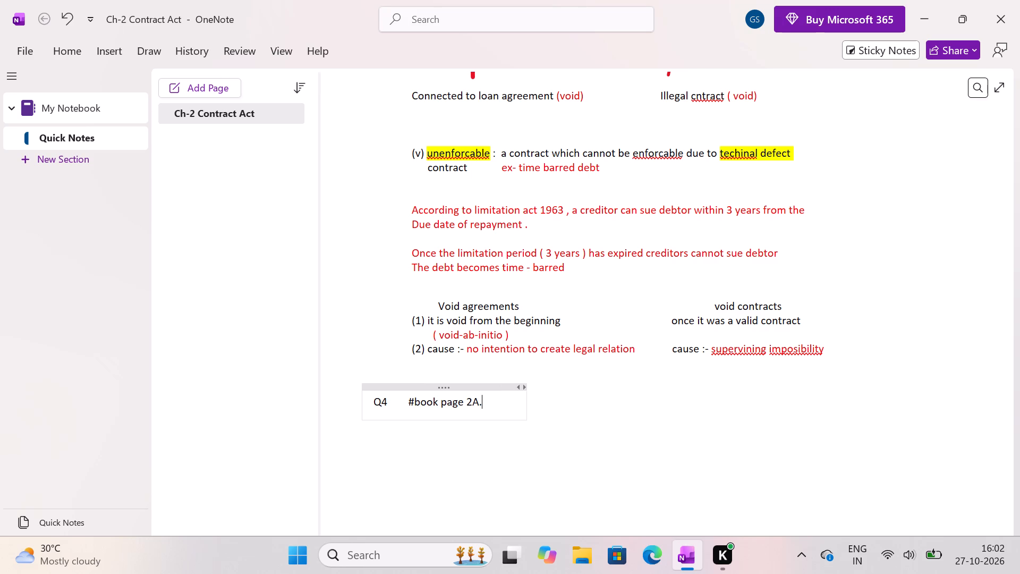
{"action": "key", "text": "5"}
{"action": "key", "text": "space"}
{"action": "type", "text": "bo"}
{"action": "type", "text": "tt"}
{"action": "type", "text": "om"}
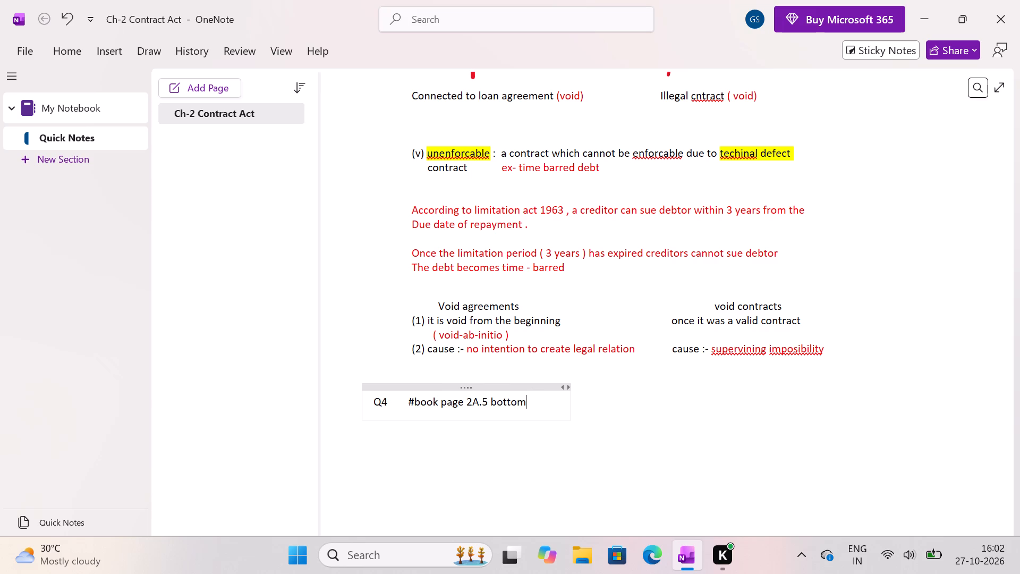
{"action": "key", "text": "shift+plus"}
{"action": "key", "text": "Insert"}
{"action": "key", "text": "BackSpace"}
{"action": "key", "text": "equal"}
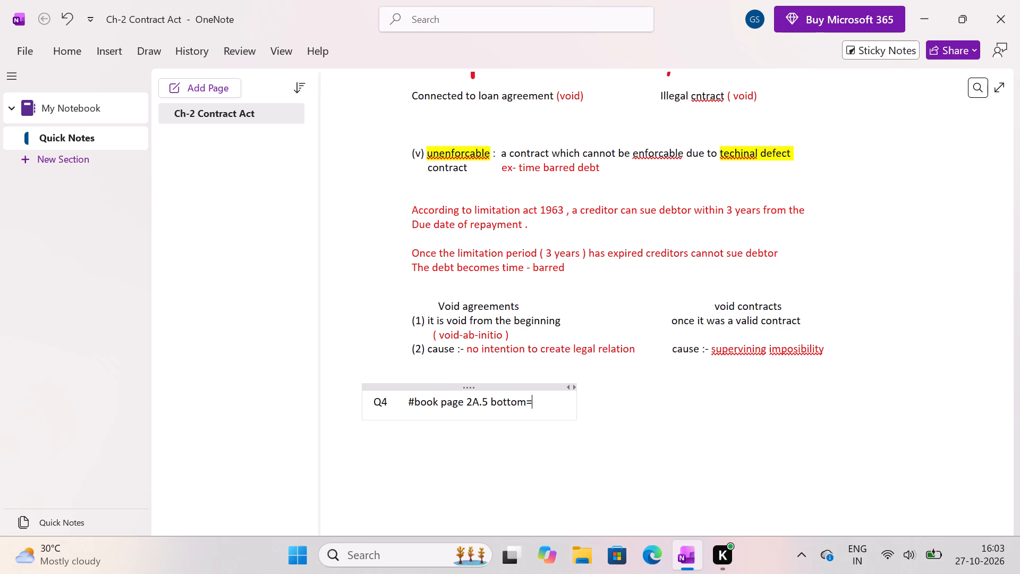
{"action": "type", "text": ">"}
{"action": "key", "text": "space"}
Complete the Q4 line after "#book page 2A.5 bottom=>" with the topic "void v/s voidable".
{"action": "type", "text": "voifd"}
{"action": "key", "text": "BackSpace"}
{"action": "key", "text": "BackSpace"}
{"action": "type", "text": "d"}
{"action": "key", "text": "space"}
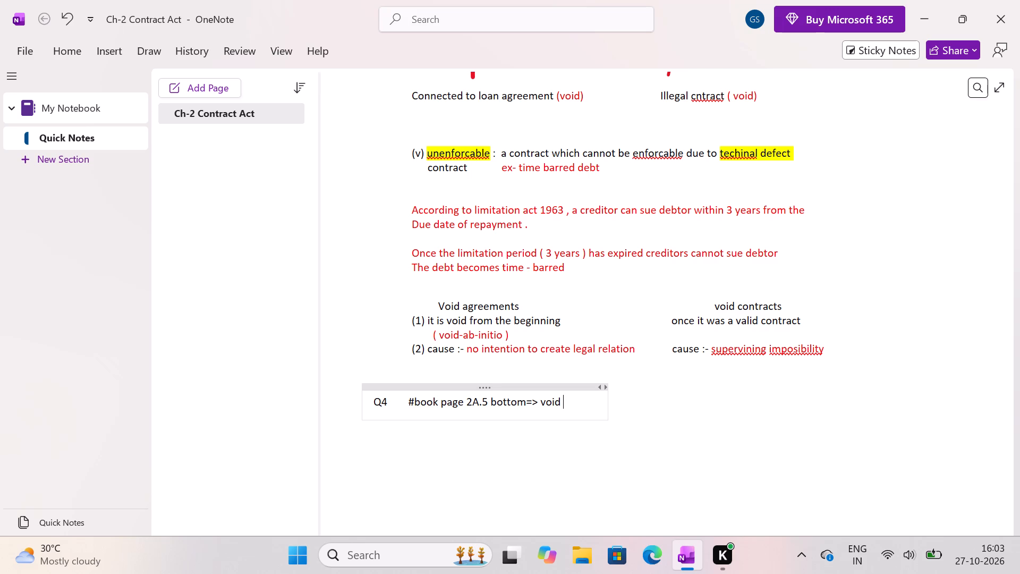
{"action": "key", "text": "v"}
{"action": "key", "text": "shift+bar"}
{"action": "key", "text": "shift+bar"}
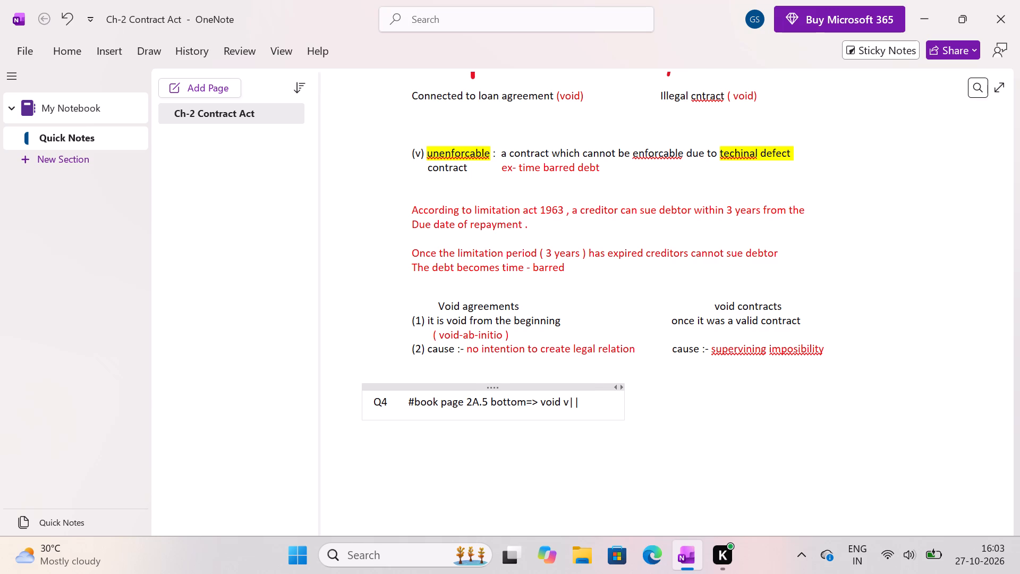
{"action": "key", "text": "shift+BackSpace"}
{"action": "key", "text": "shift+BackSpace"}
{"action": "key", "text": "backslash"}
{"action": "key", "text": "BackSpace"}
{"action": "key", "text": "slash"}
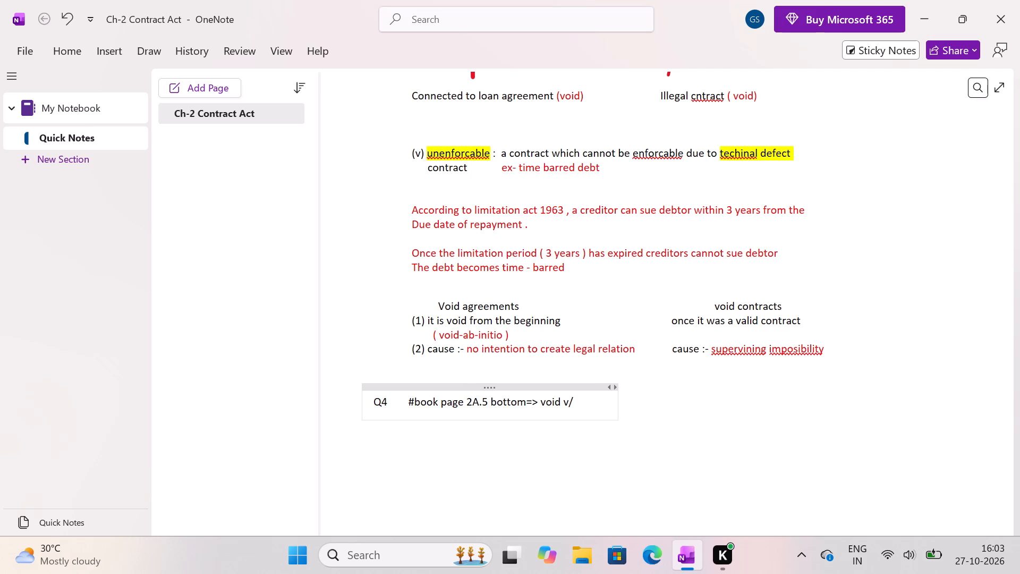
{"action": "type", "text": "s"}
{"action": "key", "text": "space"}
{"action": "type", "text": "voida"}
{"action": "type", "text": "ble"}
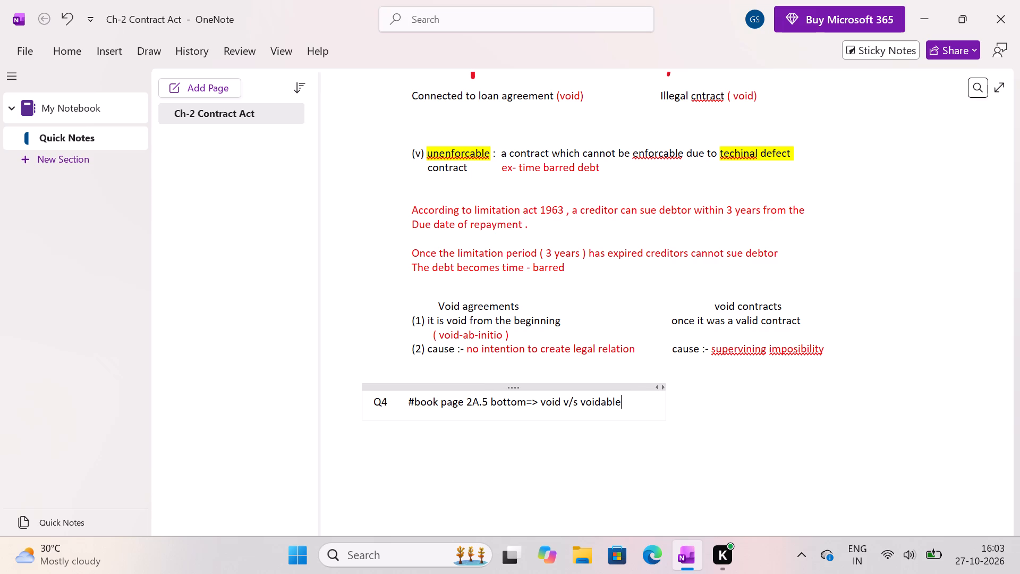
{"action": "key", "text": "space"}
Add a second line in the Q4 note reading "#book page 2A.6", indented to align beneath the first book reference.
{"action": "key", "text": "Return"}
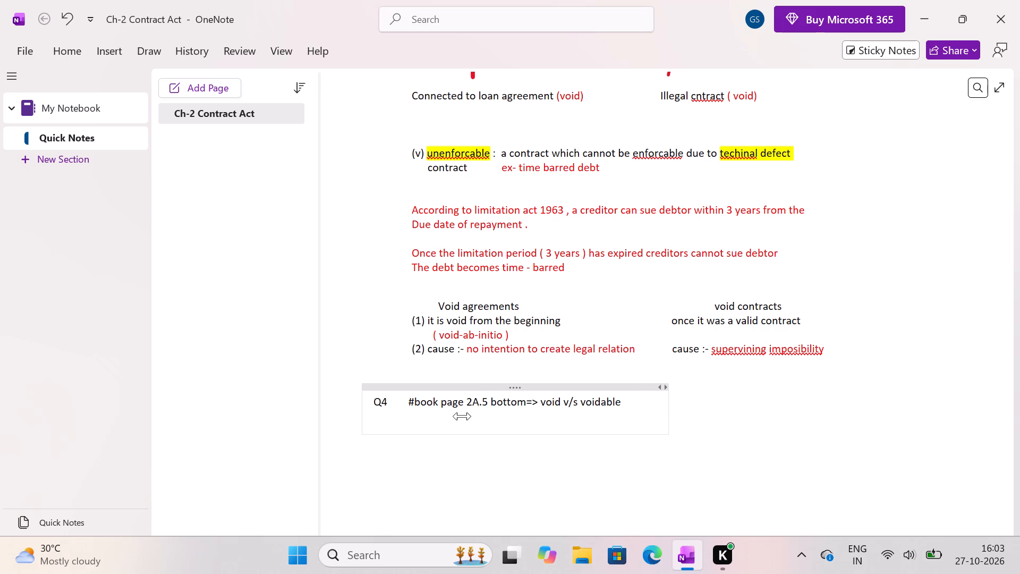
{"action": "key", "text": "space"}
{"action": "key", "text": "space"}
{"action": "key", "text": "space"}
{"action": "key", "text": "space"}
{"action": "key", "text": "space"}
{"action": "key", "text": "space"}
{"action": "key", "text": "space"}
{"action": "key", "text": "space"}
{"action": "key", "text": "space"}
{"action": "key", "text": "space"}
{"action": "key", "text": "space"}
{"action": "key", "text": "space"}
{"action": "key", "text": "space"}
{"action": "type", "text": "#"}
{"action": "key", "text": "space"}
{"action": "key", "text": "BackSpace"}
{"action": "type", "text": "book"}
{"action": "key", "text": "space"}
{"action": "type", "text": "page"}
{"action": "key", "text": "space"}
{"action": "key", "text": "2"}
{"action": "key", "text": "period"}
{"action": "type", "text": "6"}
{"action": "key", "text": "space"}
Finish the 2A.6 line with "=> void v/s illegal", spaced so its arrow aligns under the one above.
{"action": "key", "text": "space"}
{"action": "key", "text": "space"}
{"action": "key", "text": "space"}
{"action": "key", "text": "space"}
{"action": "key", "text": "space"}
{"action": "key", "text": "space"}
{"action": "key", "text": "space"}
{"action": "key", "text": "equal"}
{"action": "type", "text": ">"}
{"action": "key", "text": "space"}
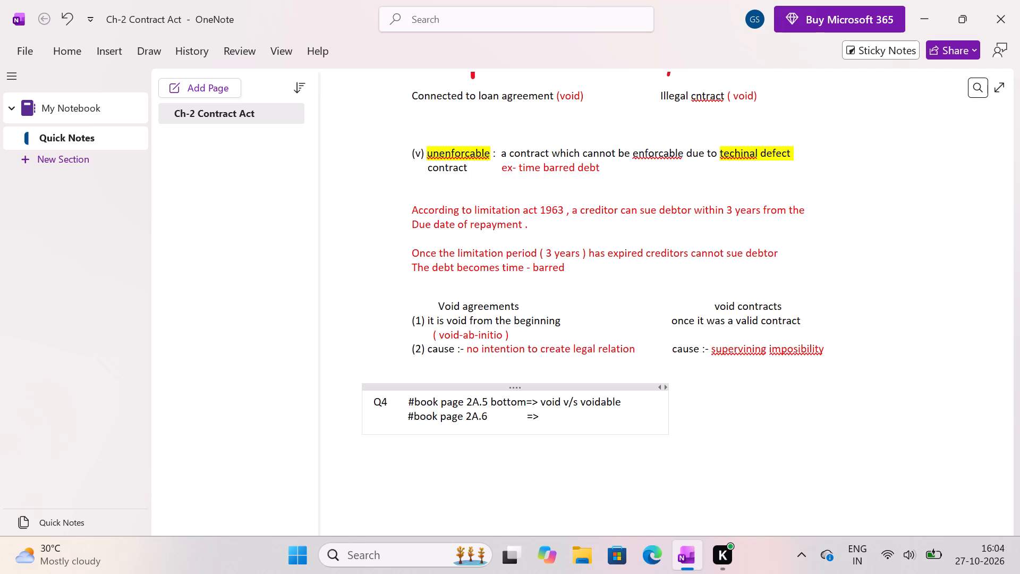
{"action": "type", "text": "void"}
{"action": "key", "text": "space"}
{"action": "type", "text": "v?"}
{"action": "key", "text": "BackSpace"}
{"action": "key", "text": "slash"}
{"action": "type", "text": "s"}
{"action": "key", "text": "space"}
{"action": "type", "text": "ill"}
{"action": "type", "text": "egal"}
{"action": "key", "text": "space"}
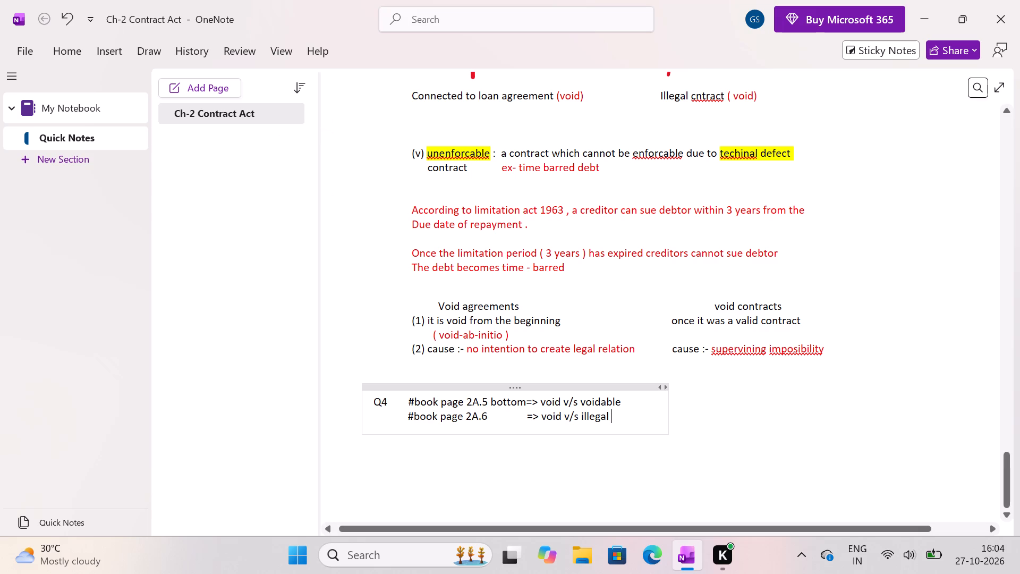
Look back through the earlier contract notes, from registration up to the essential elements, and return to the Q4 note.
{"action": "scroll", "coordinate": [613, 407], "scroll_direction": "up", "scroll_amount": 10}
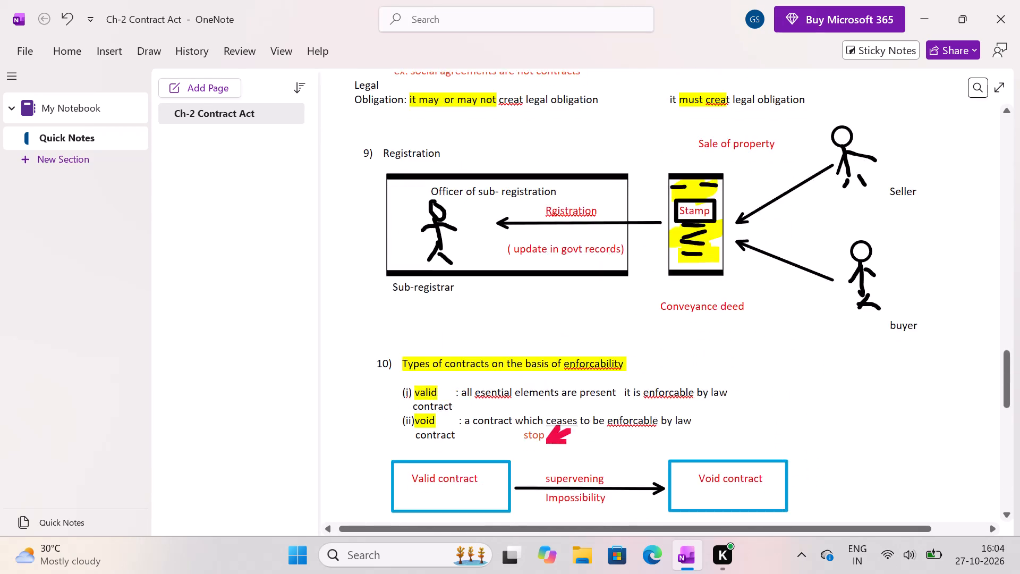
{"action": "scroll", "coordinate": [614, 407], "scroll_direction": "up", "scroll_amount": 14}
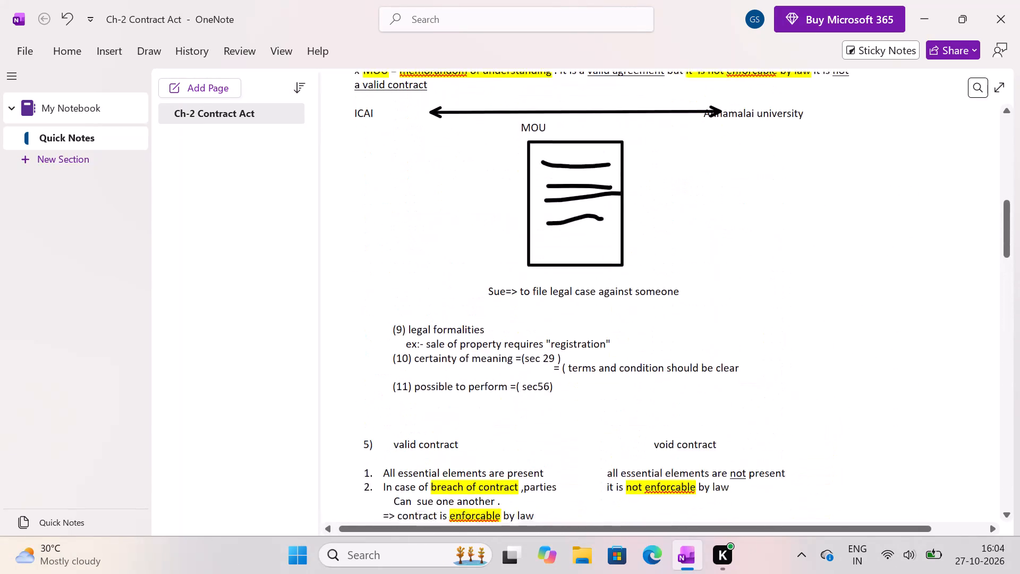
{"action": "scroll", "coordinate": [614, 407], "scroll_direction": "up", "scroll_amount": 9}
{"action": "scroll", "coordinate": [614, 407], "scroll_direction": "down", "scroll_amount": 6}
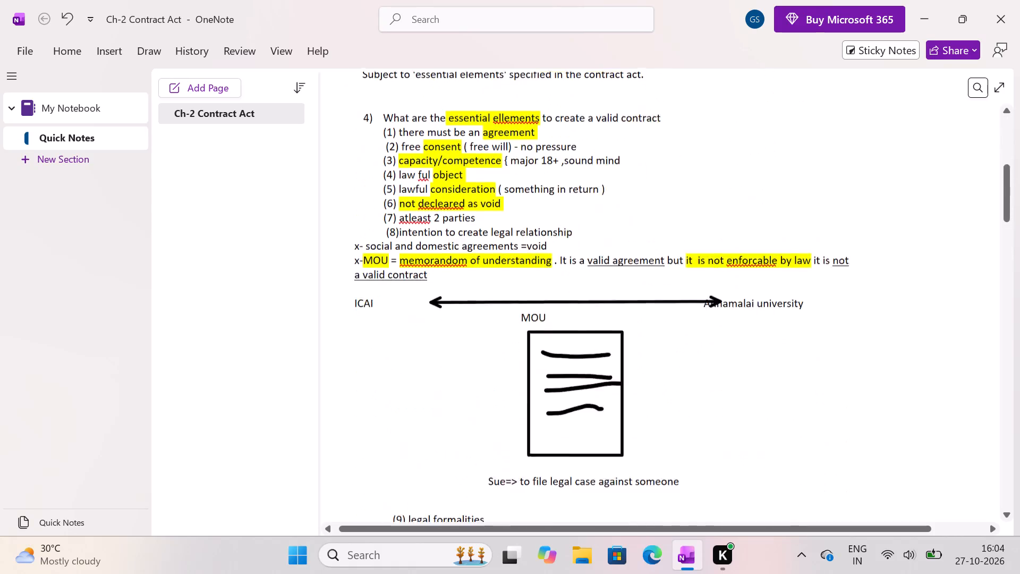
{"action": "scroll", "coordinate": [614, 407], "scroll_direction": "down", "scroll_amount": 18}
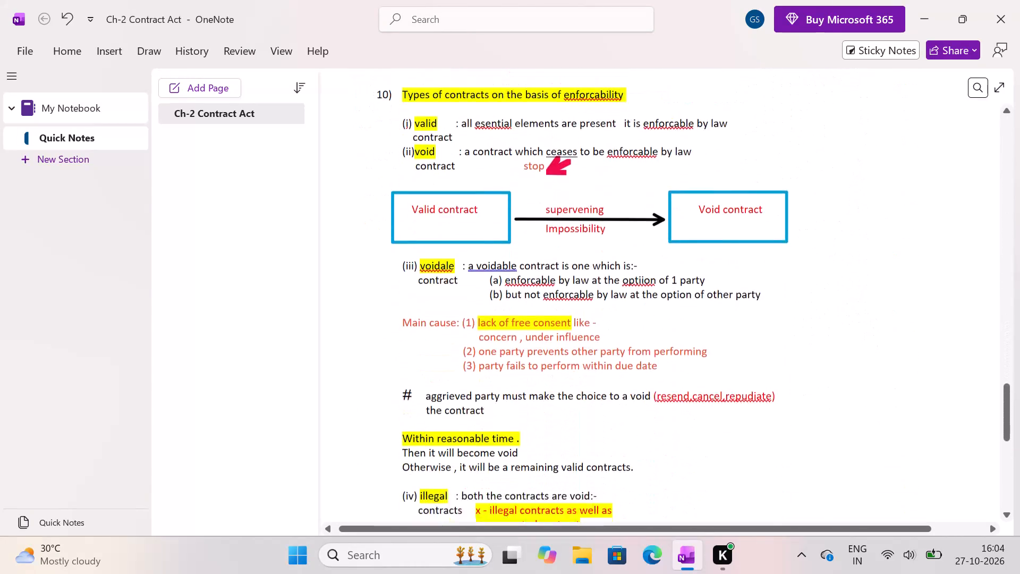
{"action": "scroll", "coordinate": [614, 407], "scroll_direction": "down", "scroll_amount": 8}
{"action": "left_click", "coordinate": [615, 404]}
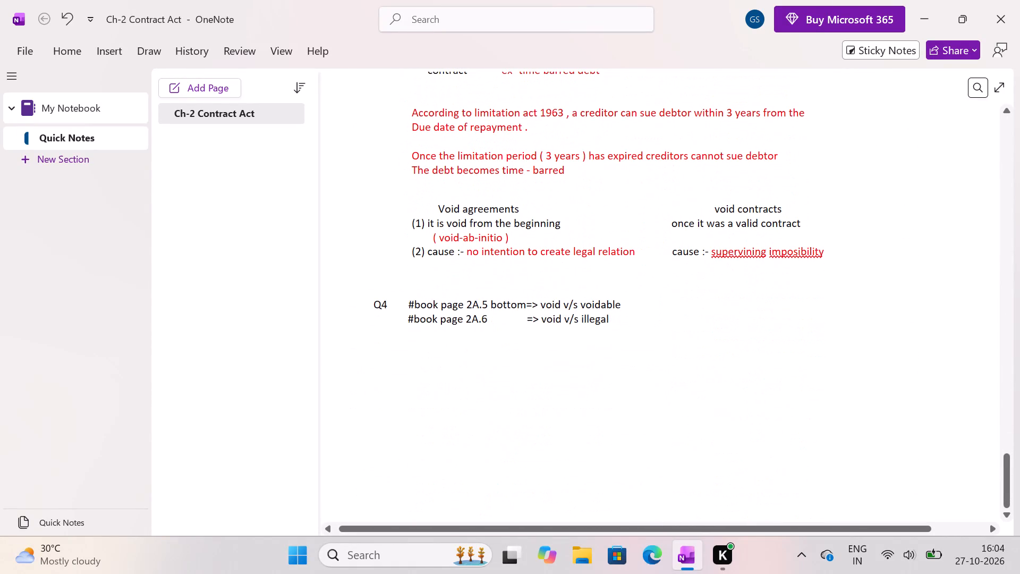
Colour the word "page" in the first Q4 reference line light blue.
{"action": "right_click", "coordinate": [458, 302]}
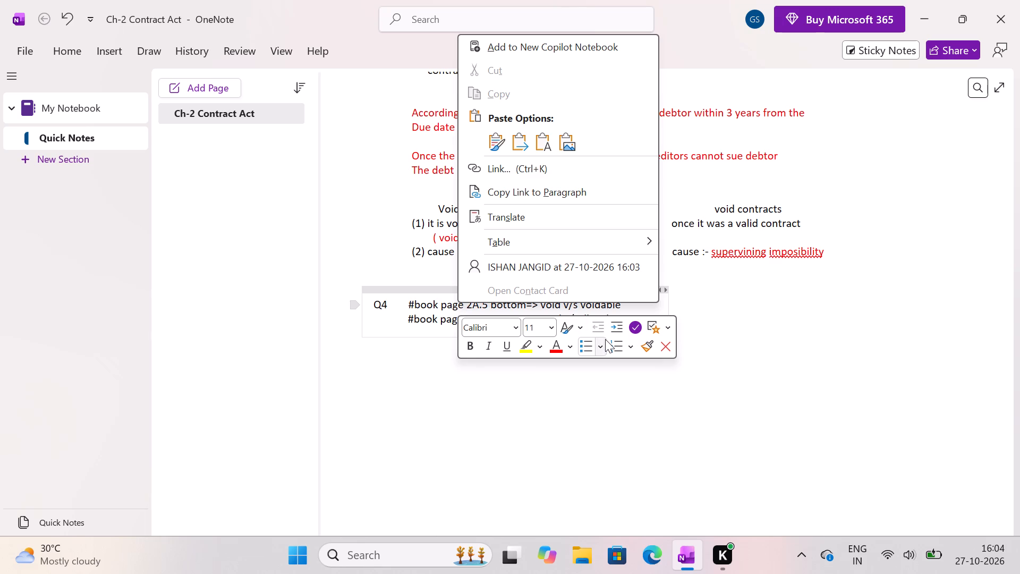
{"action": "left_click", "coordinate": [569, 344]}
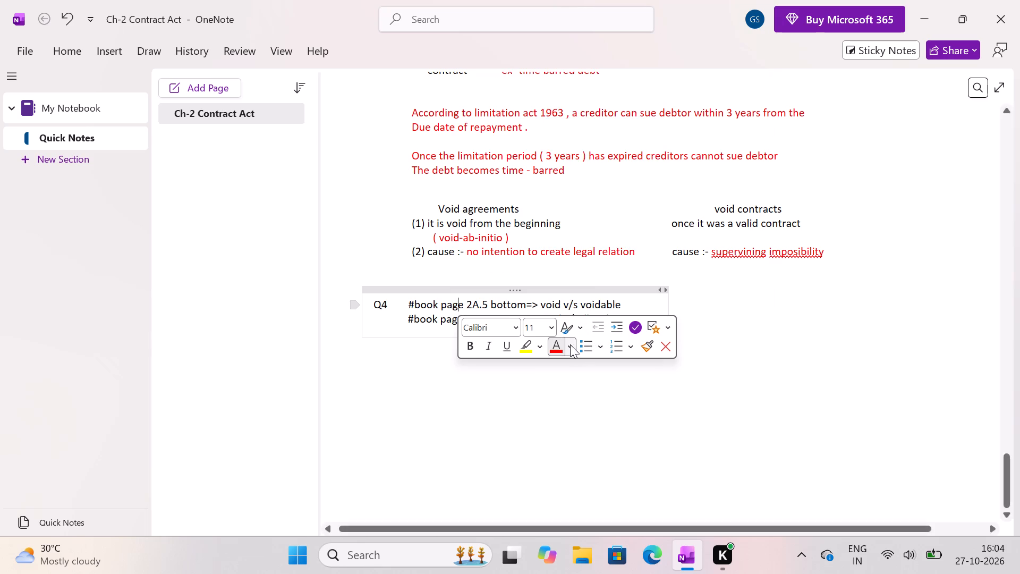
{"action": "left_click", "coordinate": [701, 296]}
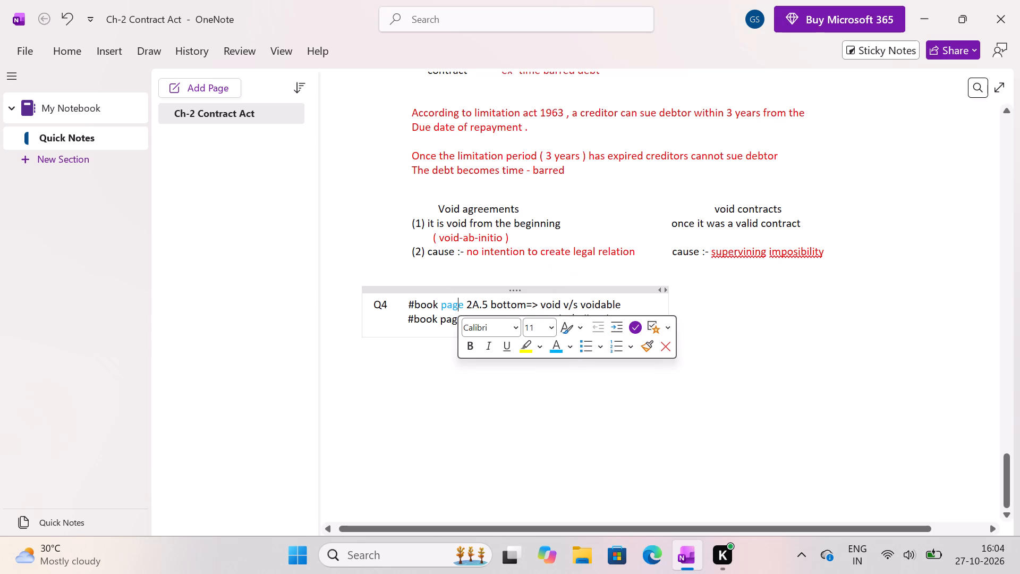
{"action": "left_click", "coordinate": [663, 399]}
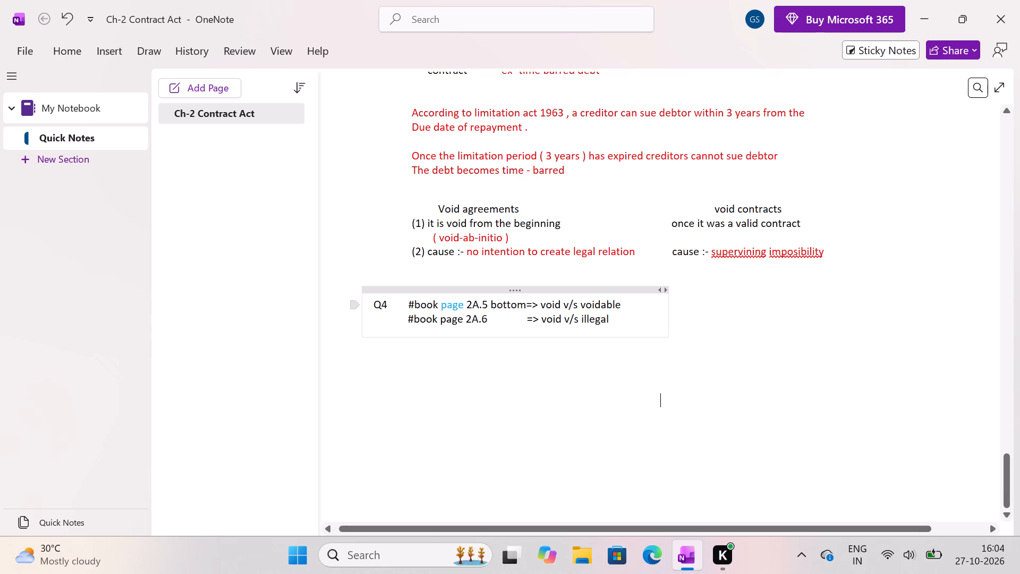
Colour both lines of the Q4 note, including the Q4 label, light blue.
{"action": "left_click_drag", "start_coordinate": [374, 302], "coordinate": [597, 327]}
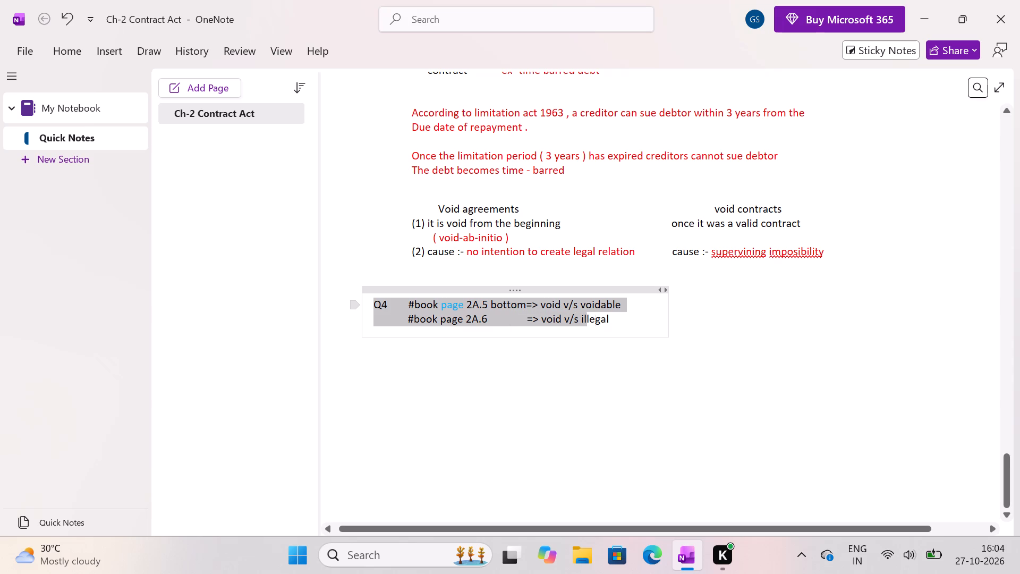
{"action": "left_click_drag", "start_coordinate": [597, 327], "coordinate": [623, 324]}
{"action": "left_click", "coordinate": [718, 302]}
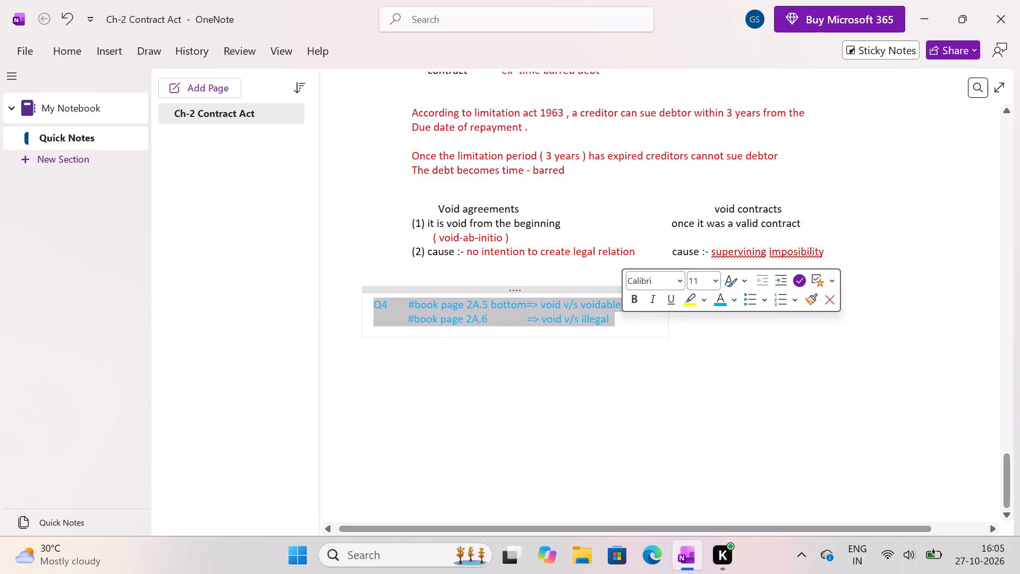
{"action": "left_click", "coordinate": [652, 454]}
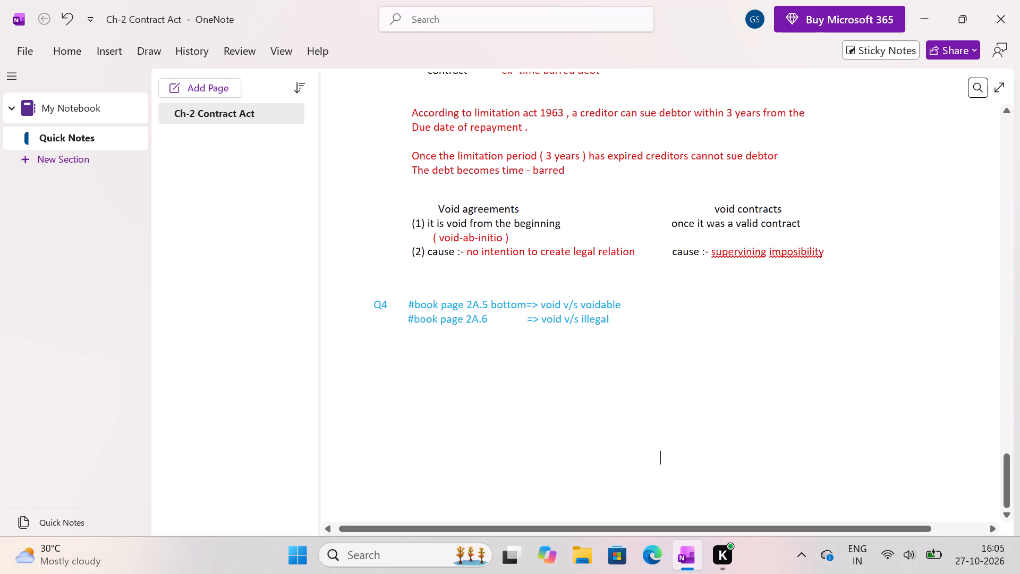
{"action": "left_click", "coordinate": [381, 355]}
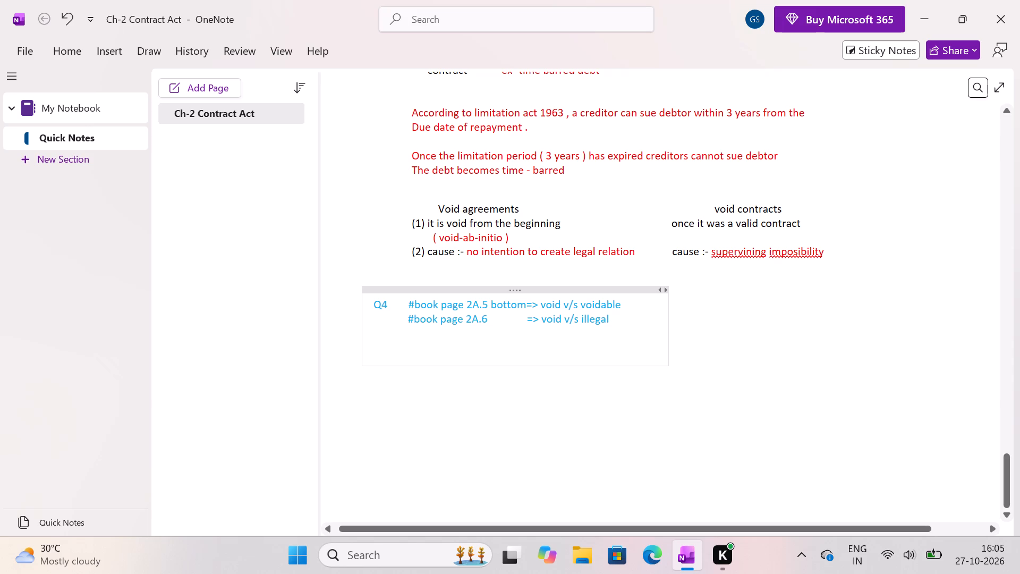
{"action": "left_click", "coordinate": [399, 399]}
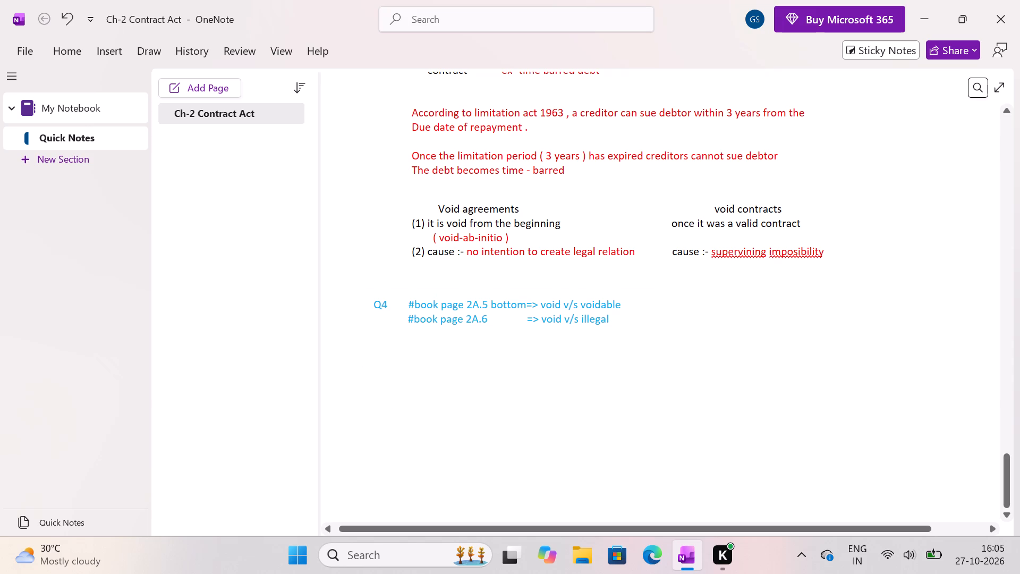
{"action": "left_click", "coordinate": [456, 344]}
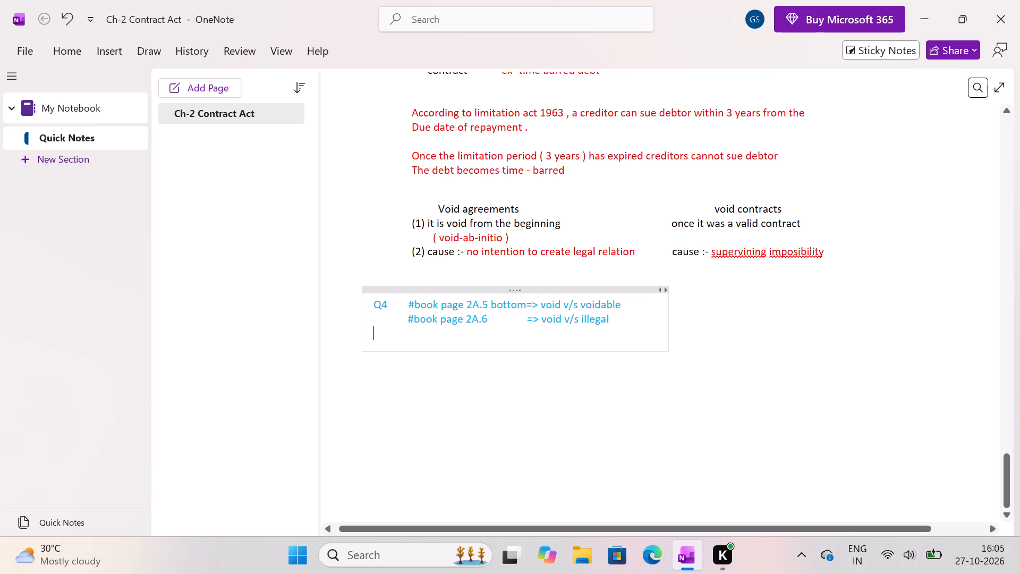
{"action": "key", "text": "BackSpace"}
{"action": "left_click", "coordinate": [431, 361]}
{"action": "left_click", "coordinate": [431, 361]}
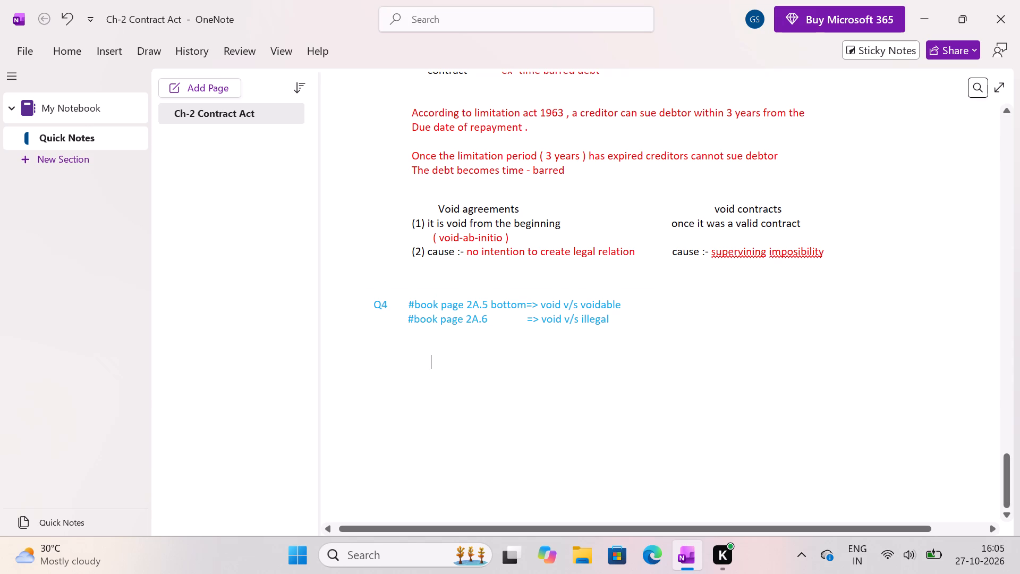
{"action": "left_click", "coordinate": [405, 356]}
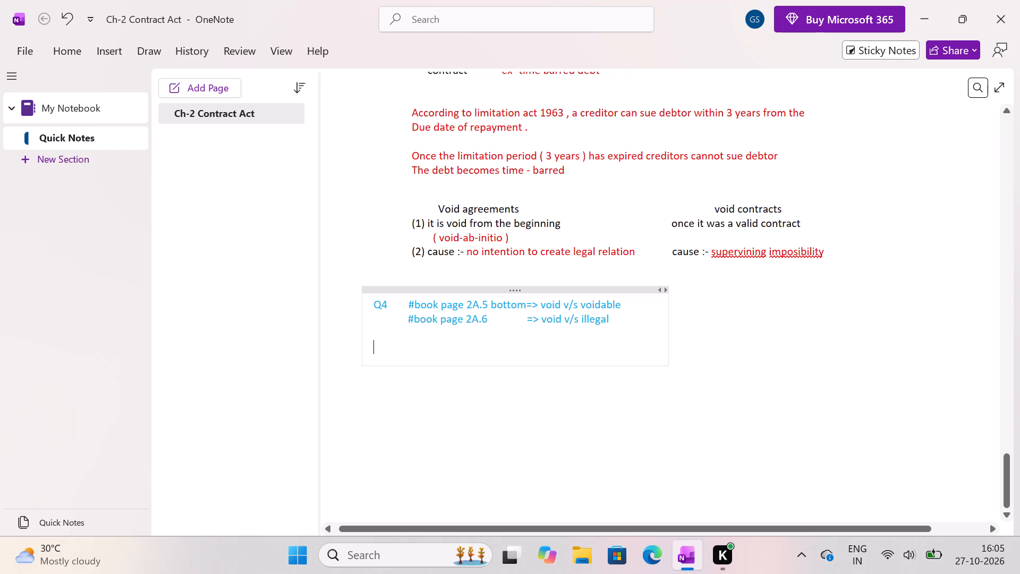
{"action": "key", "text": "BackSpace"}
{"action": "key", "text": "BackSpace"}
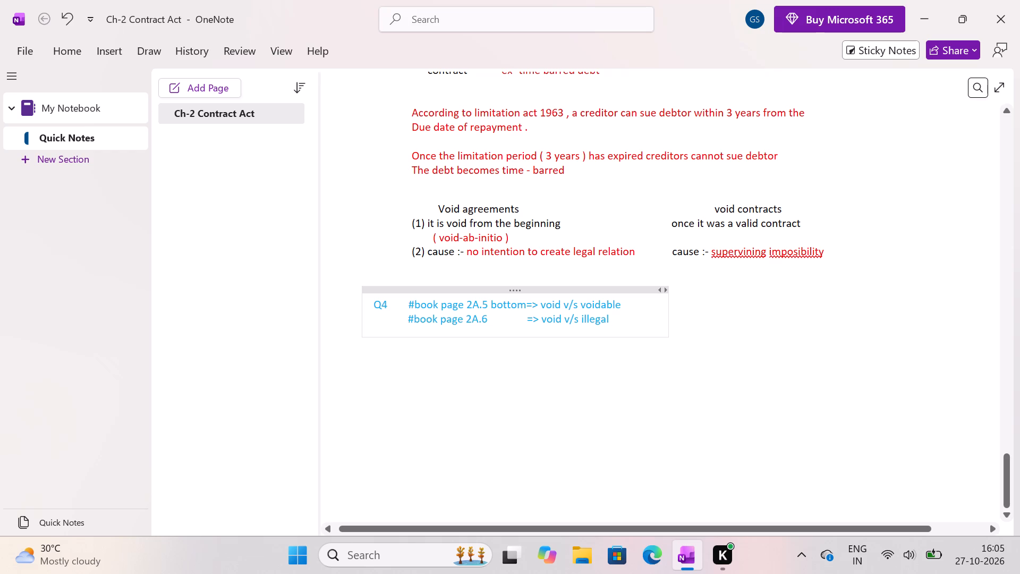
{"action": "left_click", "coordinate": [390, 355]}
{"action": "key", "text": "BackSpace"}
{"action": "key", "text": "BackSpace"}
Start a separate note below the Q4 entry, numbered 11) and beginning with "Types of contract".
{"action": "left_click", "coordinate": [373, 382]}
{"action": "left_click", "coordinate": [378, 363]}
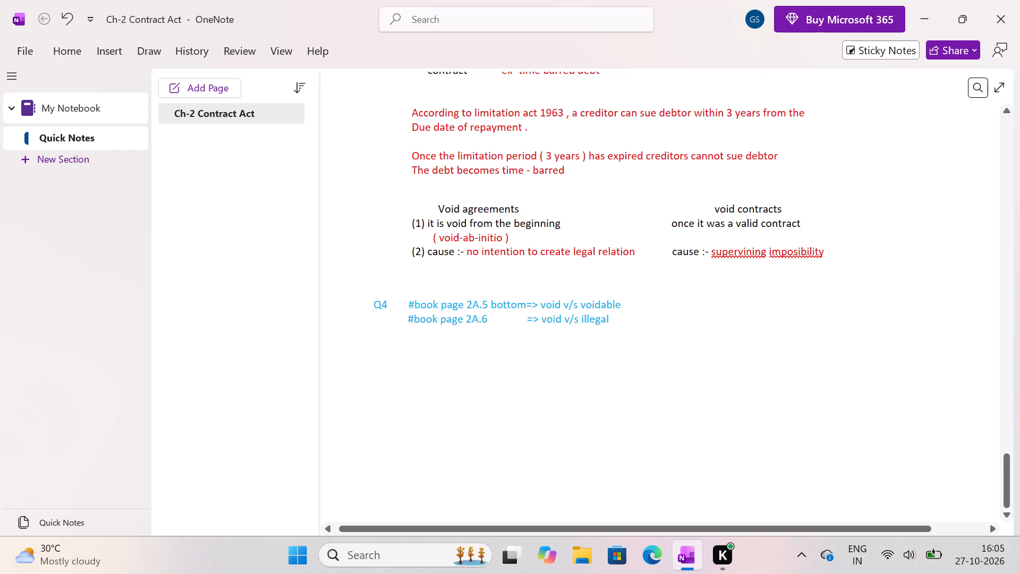
{"action": "left_click", "coordinate": [376, 356]}
{"action": "type", "text": "110"}
{"action": "key", "text": "BackSpace"}
{"action": "type", "text": ")"}
{"action": "key", "text": "space"}
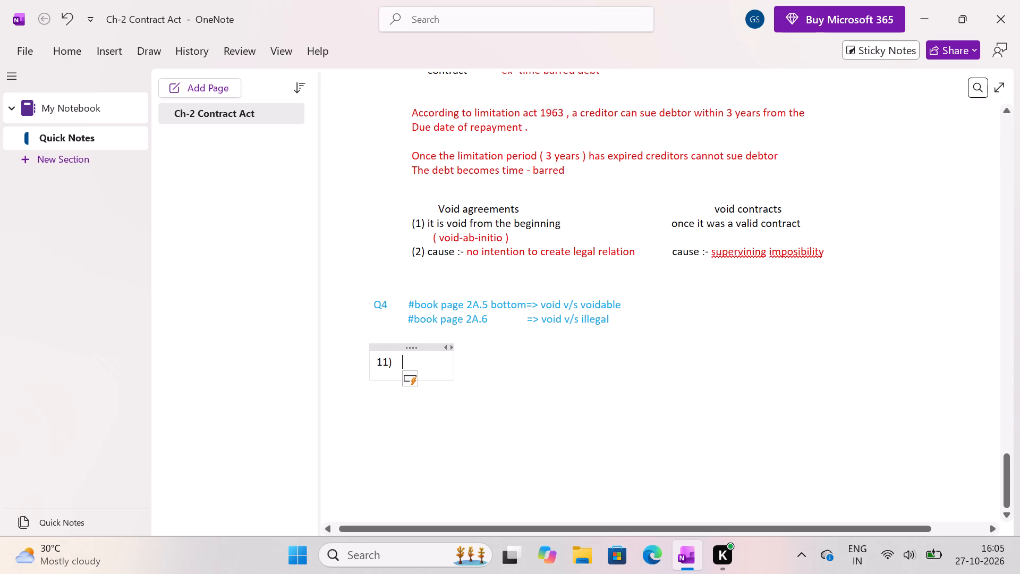
{"action": "type", "text": "ty"}
{"action": "key", "text": "p"}
{"action": "type", "text": "es"}
{"action": "key", "text": "space"}
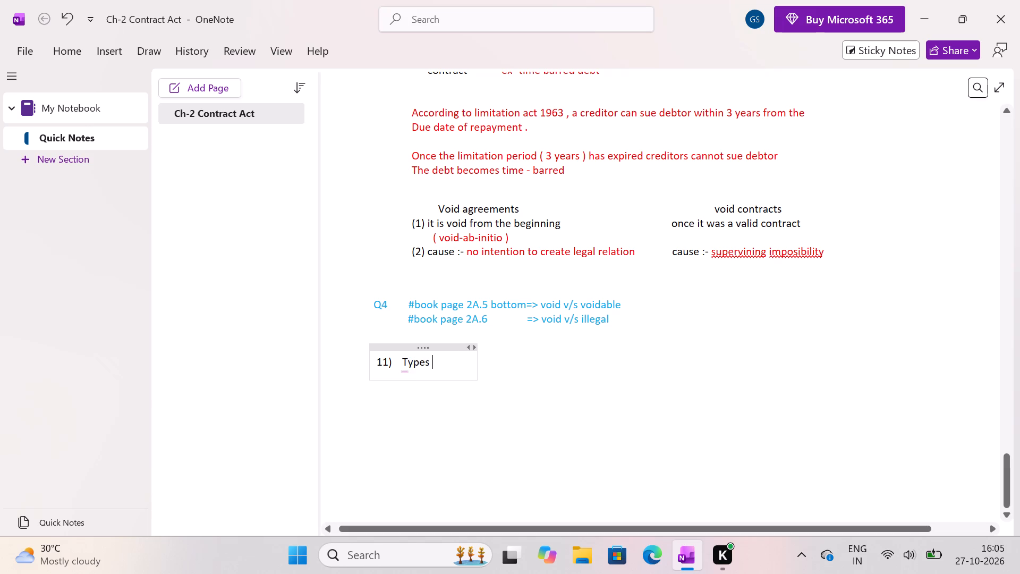
{"action": "type", "text": "of contrat"}
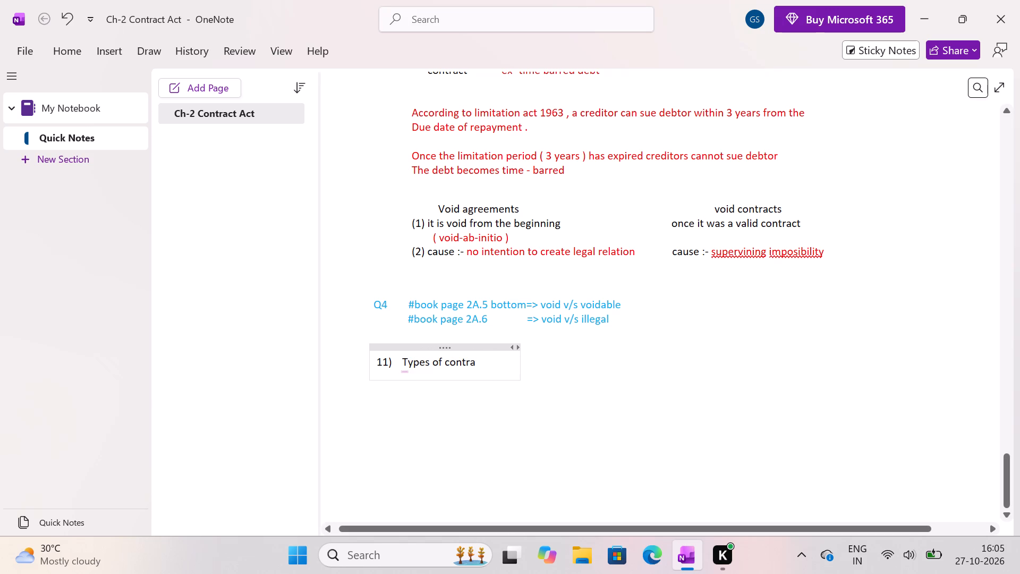
{"action": "key", "text": "BackSpace"}
{"action": "type", "text": "ct"}
{"action": "key", "text": "space"}
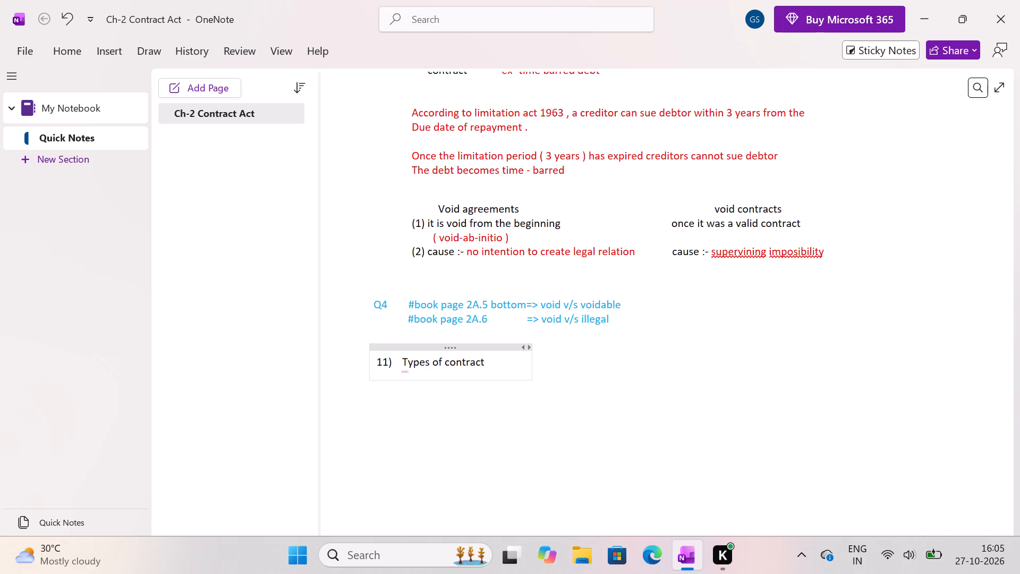
Complete the point 11 heading with "based on formation :-".
{"action": "type", "text": "based"}
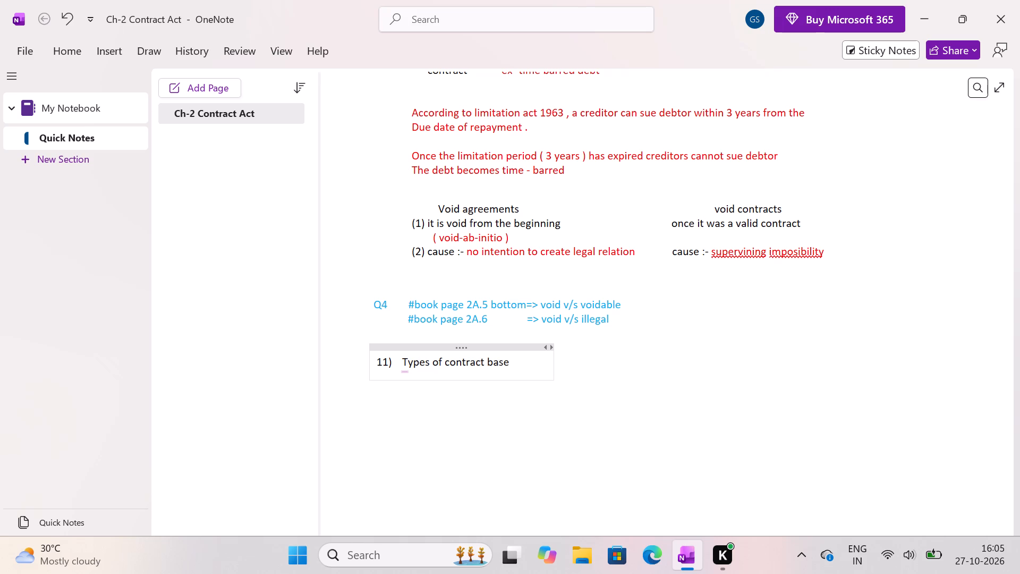
{"action": "key", "text": "space"}
{"action": "type", "text": "on"}
{"action": "key", "text": "space"}
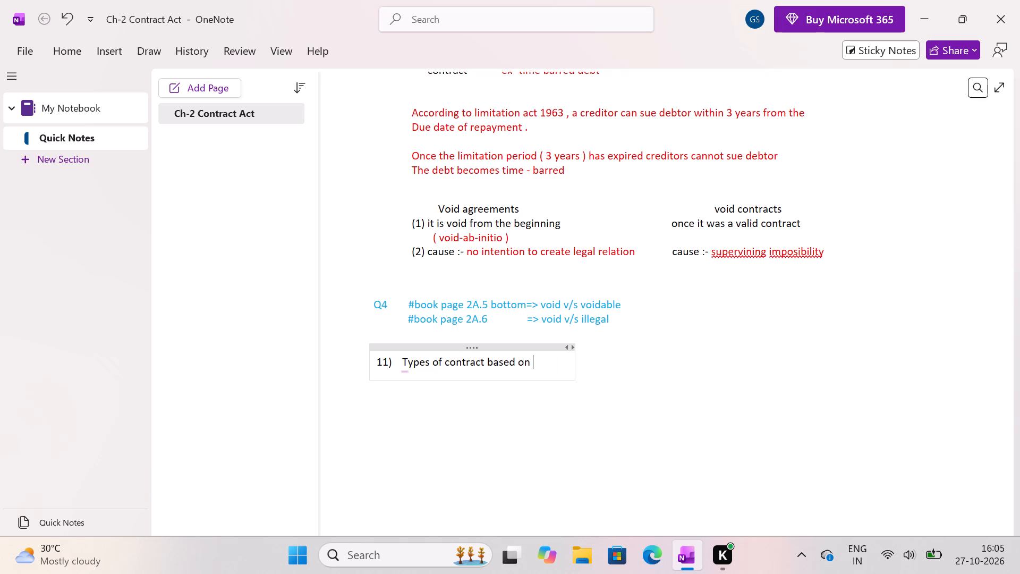
{"action": "type", "text": "for"}
{"action": "type", "text": "mation"}
{"action": "key", "text": "space"}
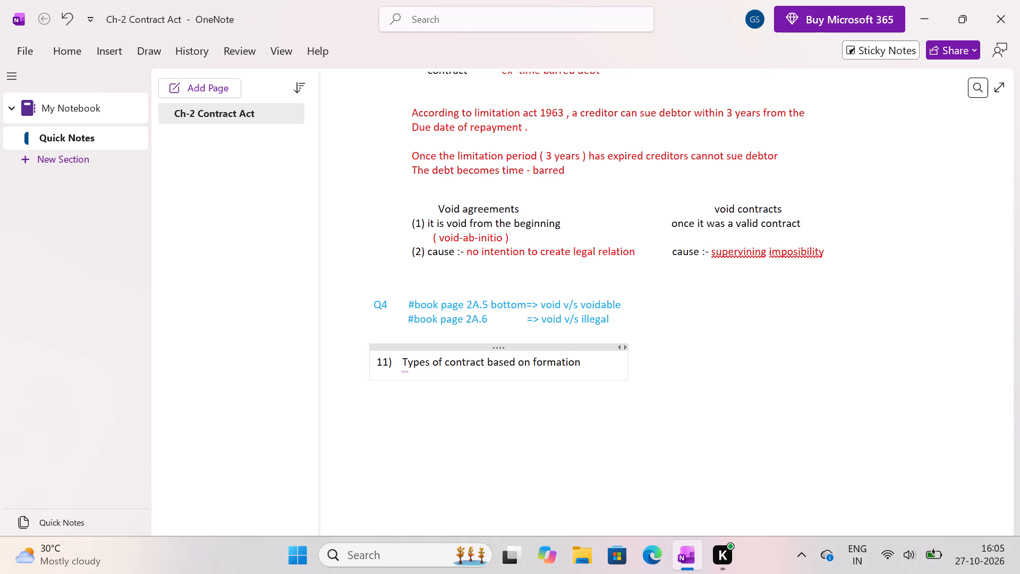
{"action": "key", "text": "shift+colon"}
{"action": "type", "text": "-"}
{"action": "key", "text": "space"}
Leave an unnumbered blank line below the point 11 heading and start a new line aligned under the heading text.
{"action": "key", "text": "Return"}
{"action": "key", "text": "space"}
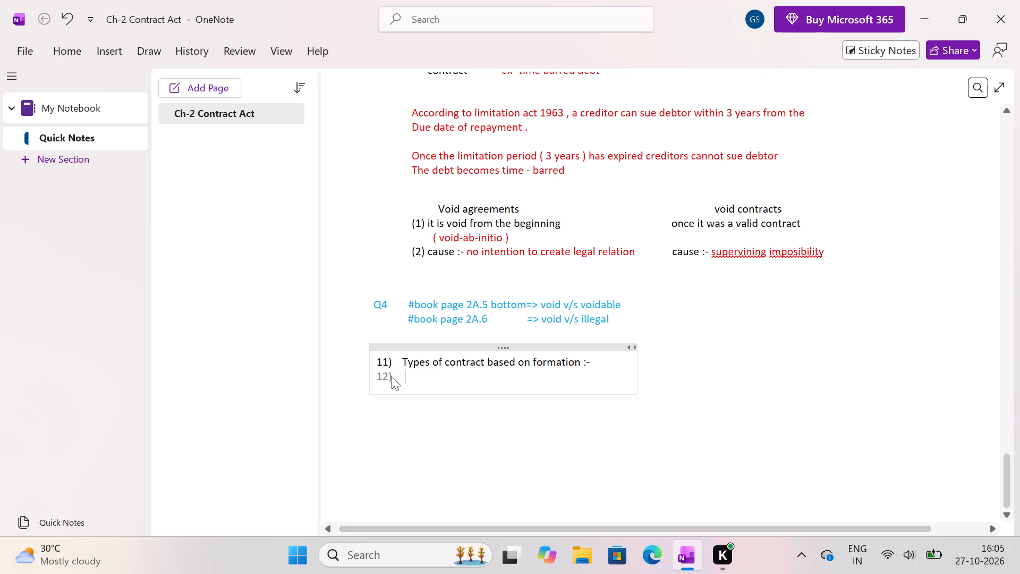
{"action": "key", "text": "BackSpace"}
{"action": "key", "text": "BackSpace"}
{"action": "key", "text": "space"}
{"action": "key", "text": "space"}
{"action": "key", "text": "space"}
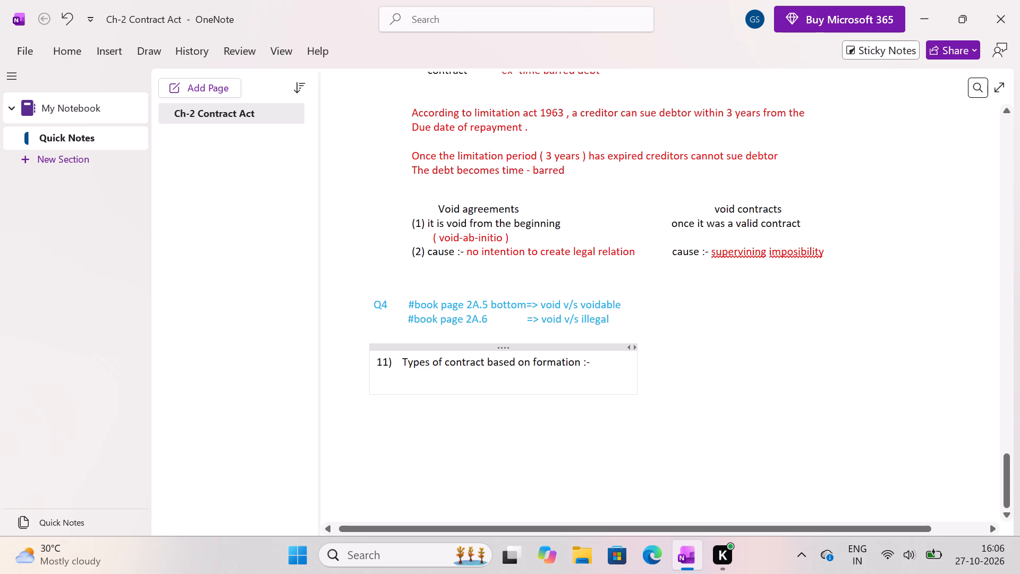
{"action": "key", "text": "Return"}
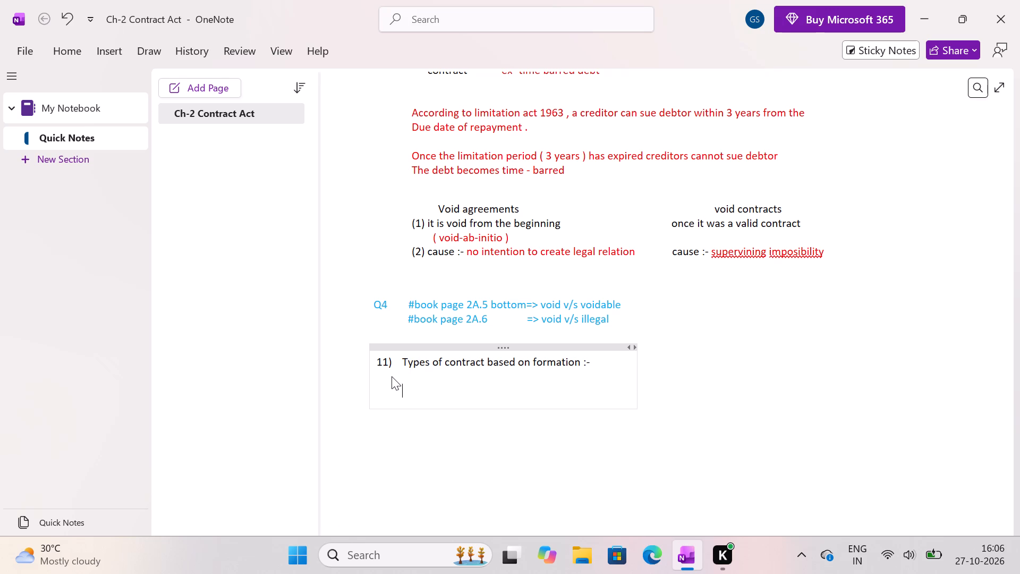
Enter the first contract type below the heading as "(i) express".
{"action": "key", "text": "shift+parenleft"}
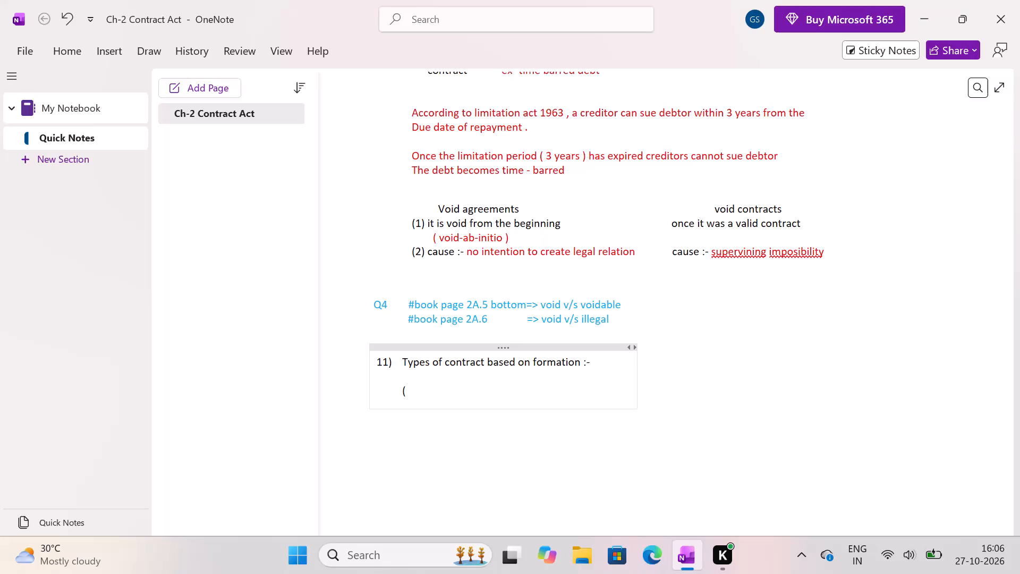
{"action": "type", "text": "i)"}
{"action": "key", "text": "space"}
{"action": "type", "text": "ep"}
{"action": "key", "text": "BackSpace"}
{"action": "type", "text": "xpress"}
{"action": "key", "text": "space"}
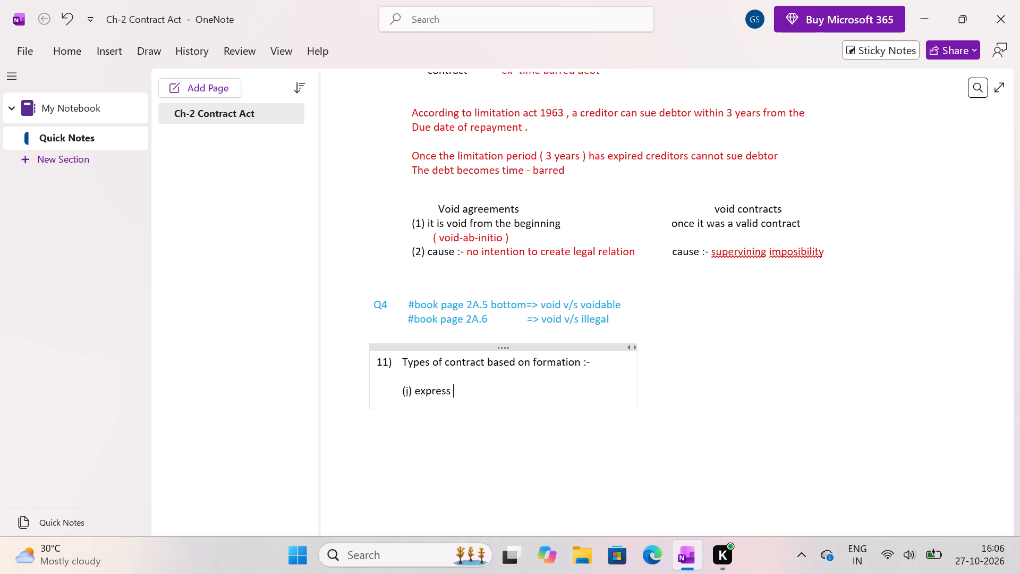
Add "contract" on the line below "(i) express", indented to align beneath the word "express".
{"action": "key", "text": "Return"}
{"action": "key", "text": "space"}
{"action": "key", "text": "space"}
{"action": "key", "text": "space"}
{"action": "key", "text": "space"}
{"action": "key", "text": "space"}
{"action": "type", "text": "contrf"}
{"action": "key", "text": "BackSpace"}
{"action": "type", "text": "act"}
{"action": "key", "text": "space"}
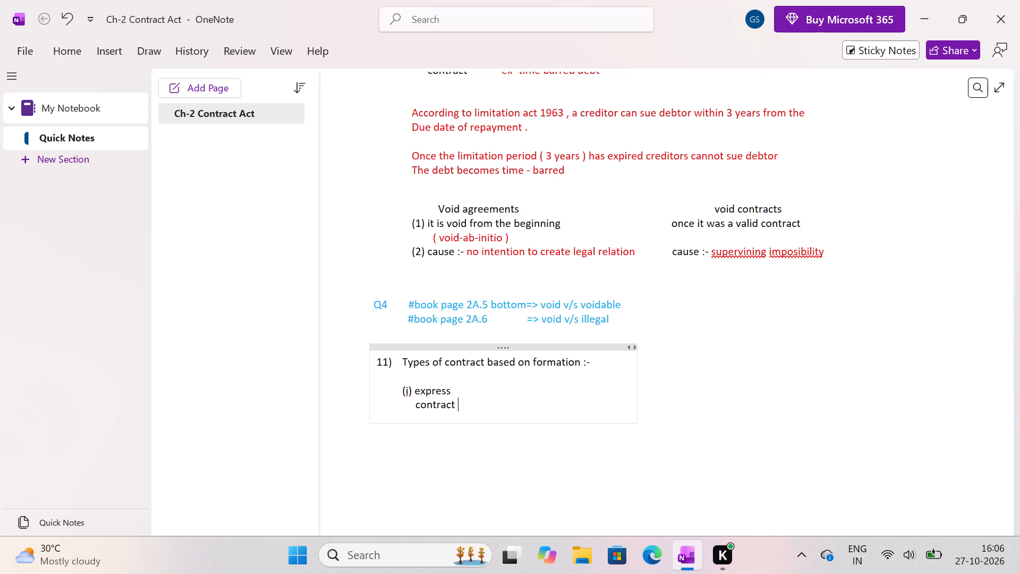
Begin the express contract definition after "contract", spaced slightly apart, with ":- offer and acceptance".
{"action": "key", "text": "space"}
{"action": "key", "text": "space"}
{"action": "key", "text": "space"}
{"action": "type", "text": ":"}
{"action": "type", "text": "-"}
{"action": "key", "text": "space"}
{"action": "type", "text": "offer anf"}
{"action": "key", "text": "BackSpace"}
{"action": "type", "text": "d"}
{"action": "key", "text": "space"}
{"action": "type", "text": "acceptac"}
{"action": "key", "text": "BackSpace"}
{"action": "type", "text": "nce"}
{"action": "key", "text": "space"}
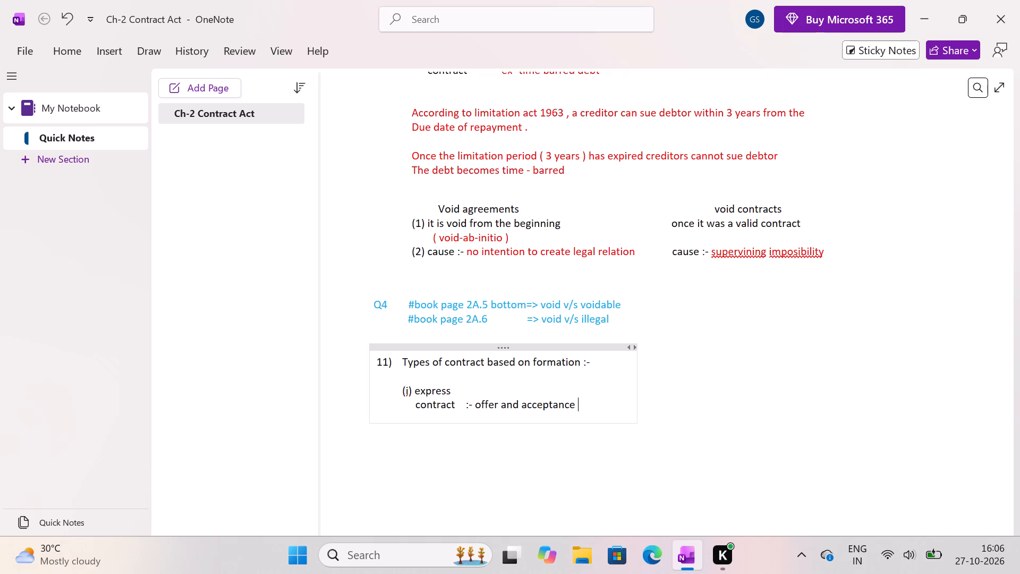
Complete the express contract definition with "is expressed by words = written or spoken".
{"action": "type", "text": "id"}
{"action": "key", "text": "BackSpace"}
{"action": "type", "text": "s"}
{"action": "key", "text": "space"}
{"action": "type", "text": "expressed"}
{"action": "key", "text": "space"}
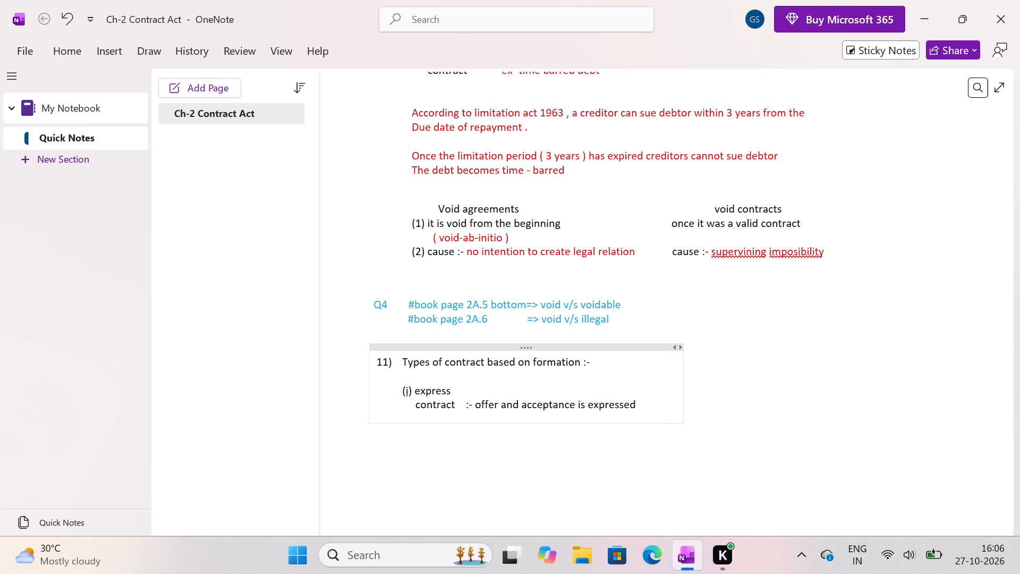
{"action": "type", "text": "by"}
{"action": "key", "text": "space"}
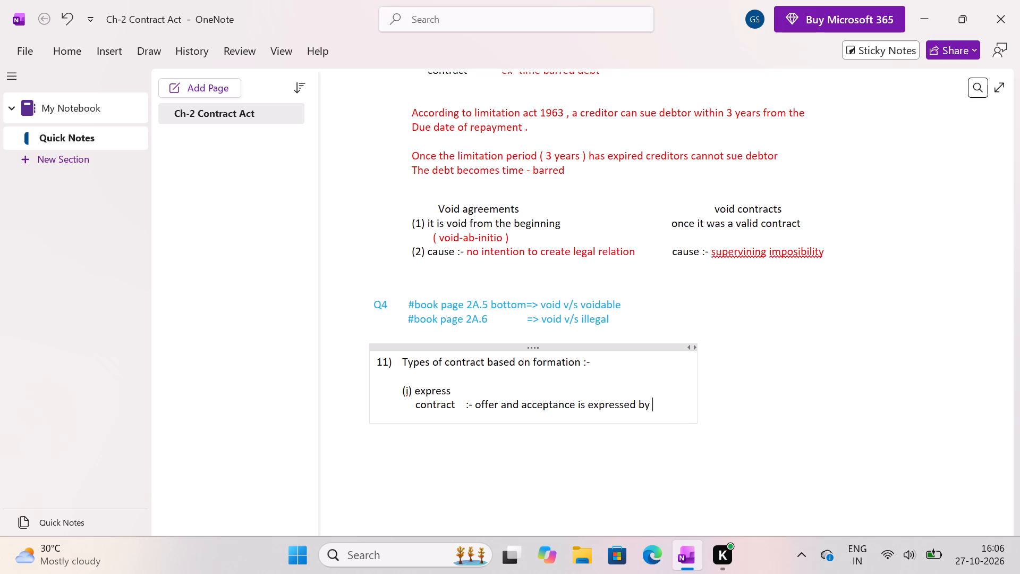
{"action": "type", "text": "words"}
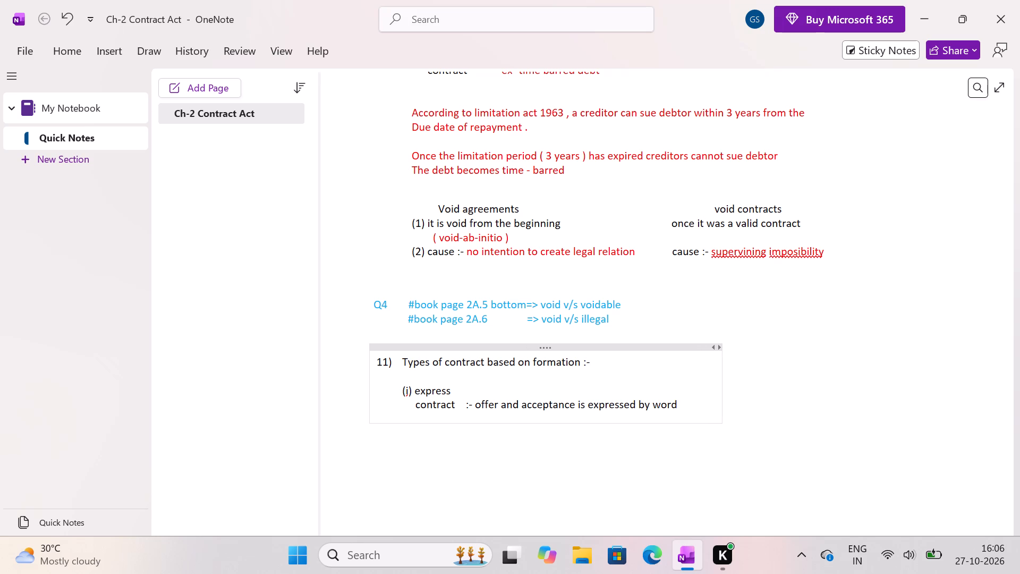
{"action": "key", "text": "space"}
{"action": "type", "text": "="}
{"action": "key", "text": "space"}
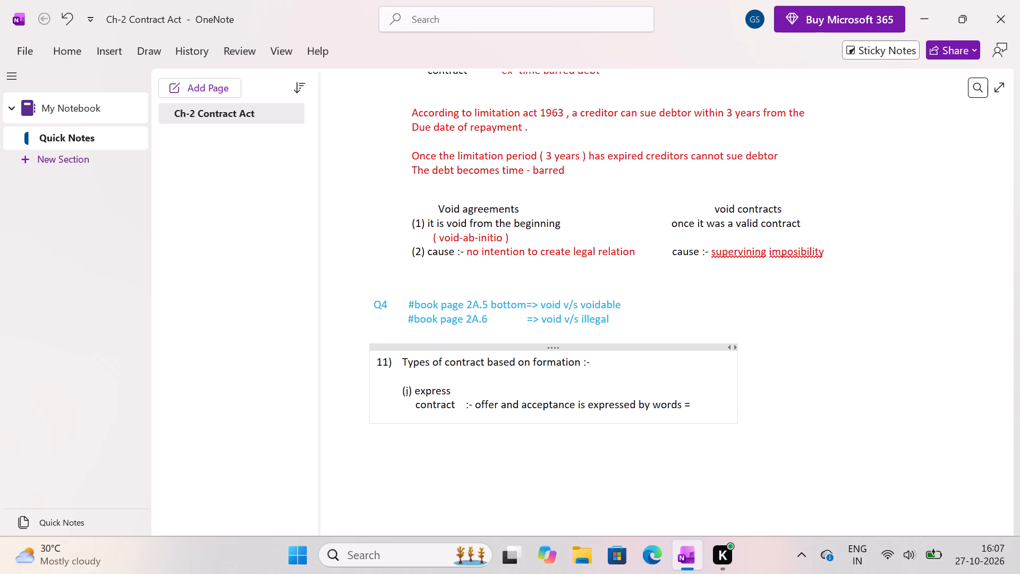
{"action": "type", "text": "written"}
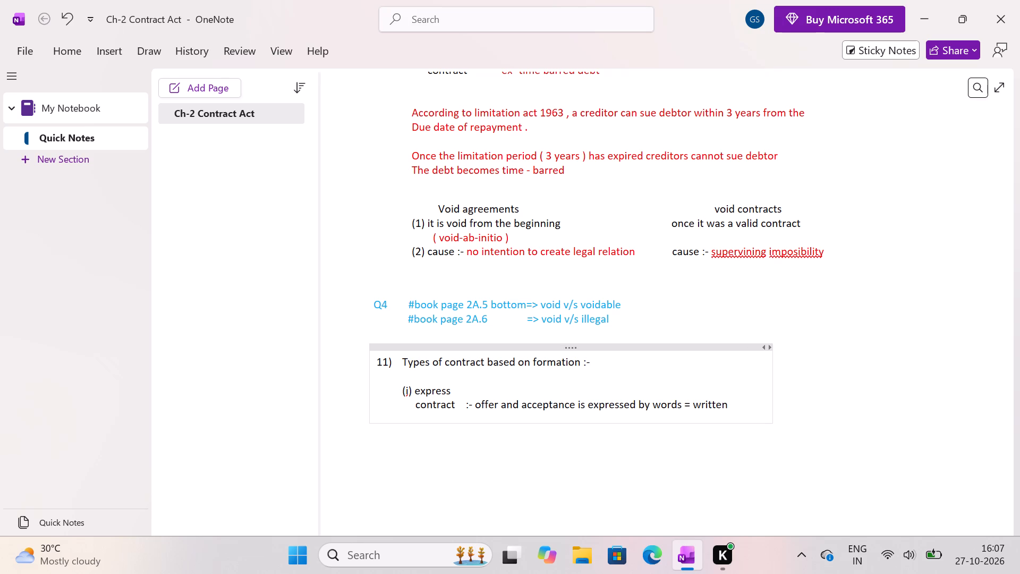
{"action": "key", "text": "space"}
{"action": "type", "text": "or spoken"}
{"action": "key", "text": "space"}
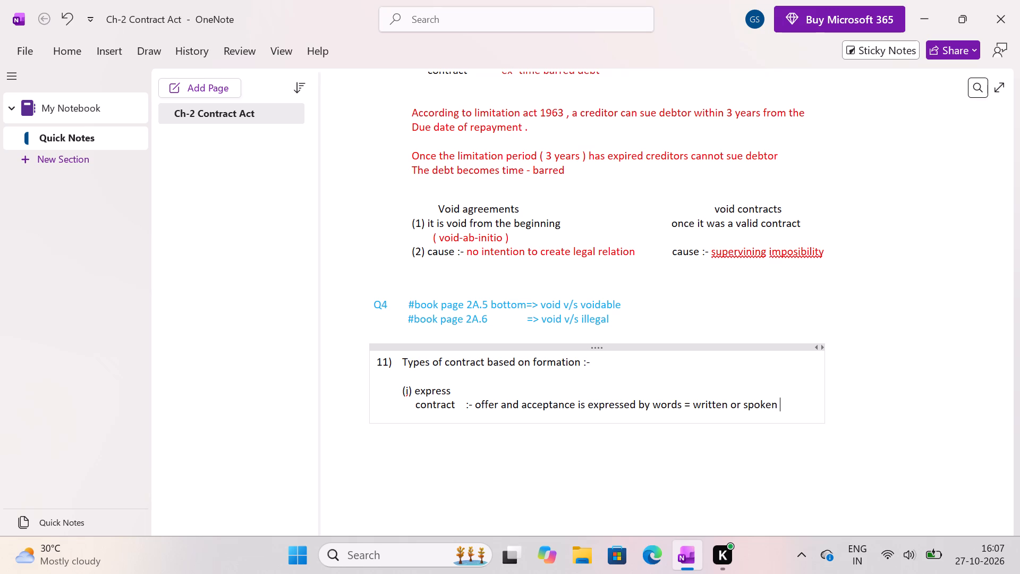
Start a line below the express contract definition, indented to align beneath "offer", and label it "ex:-".
{"action": "key", "text": "Return"}
{"action": "key", "text": "m"}
{"action": "key", "text": "BackSpace"}
{"action": "key", "text": "space"}
{"action": "key", "text": "space"}
{"action": "key", "text": "space"}
{"action": "key", "text": "space"}
{"action": "key", "text": "space"}
{"action": "key", "text": "space"}
{"action": "key", "text": "space"}
{"action": "key", "text": "space"}
{"action": "key", "text": "space"}
{"action": "key", "text": "space"}
{"action": "key", "text": "space"}
{"action": "key", "text": "space"}
{"action": "key", "text": "space"}
{"action": "key", "text": "space"}
{"action": "key", "text": "space"}
{"action": "key", "text": "space"}
{"action": "key", "text": "space"}
{"action": "key", "text": "space"}
{"action": "key", "text": "space"}
{"action": "key", "text": "space"}
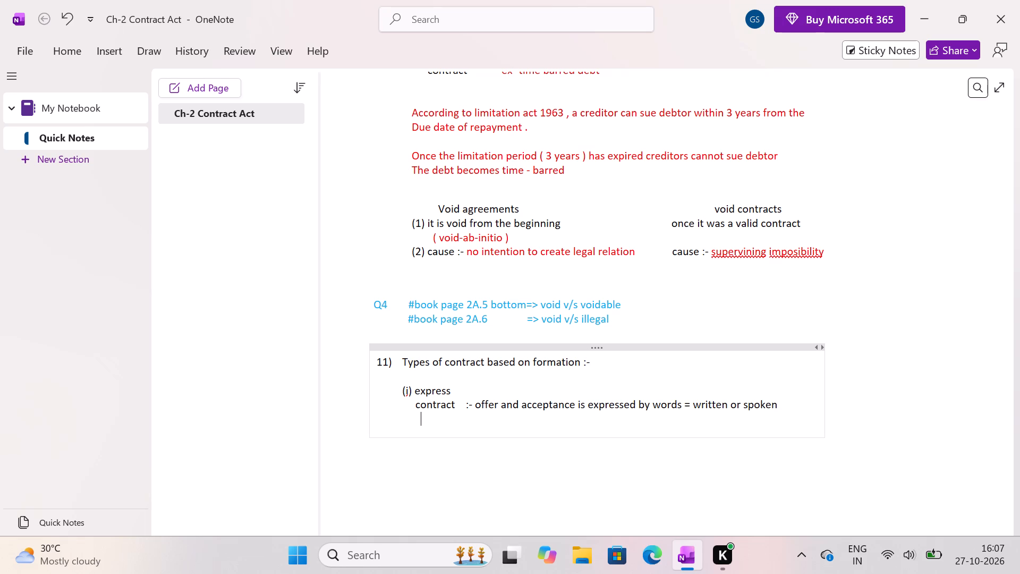
{"action": "key", "text": "space"}
{"action": "type", "text": "ex"}
{"action": "type", "text": ":-"}
{"action": "key", "text": "space"}
Enter "sale of property" as the express contract example after "ex:-".
{"action": "type", "text": "saa"}
{"action": "key", "text": "BackSpace"}
{"action": "type", "text": "le"}
{"action": "key", "text": "space"}
{"action": "type", "text": "of"}
{"action": "key", "text": "space"}
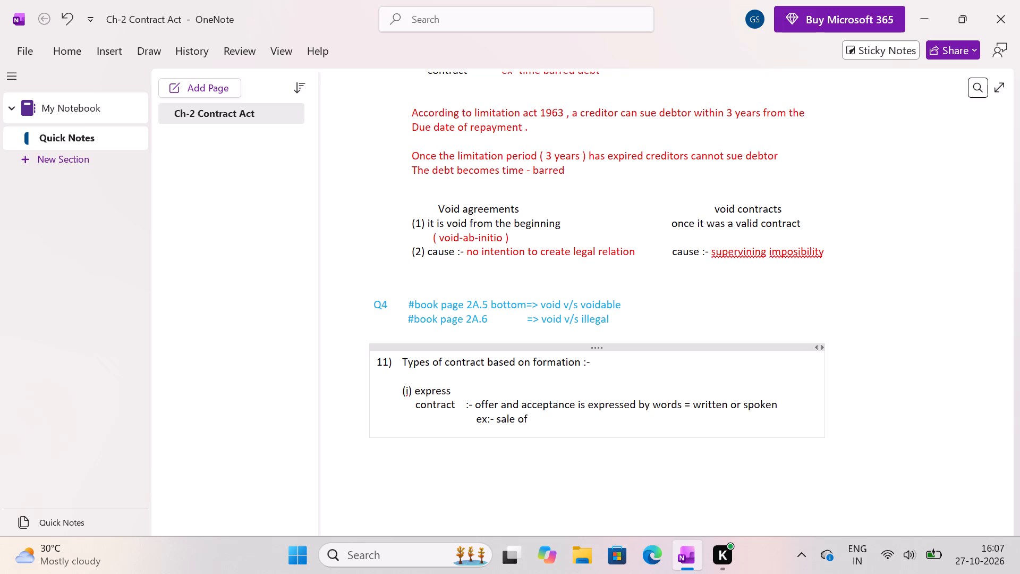
{"action": "type", "text": "propo"}
{"action": "key", "text": "BackSpace"}
{"action": "type", "text": "er"}
{"action": "key", "text": "t"}
{"action": "type", "text": "y"}
{"action": "key", "text": "space"}
Extend the "sale of property" example with ": conveyance deed".
{"action": "type", "text": ":"}
{"action": "key", "text": "space"}
{"action": "type", "text": "cony"}
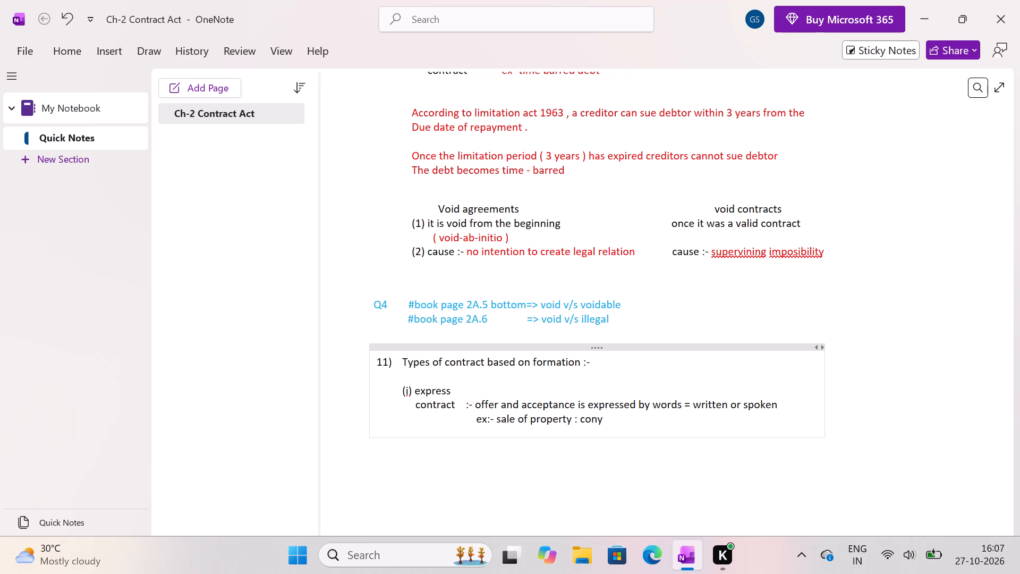
{"action": "key", "text": "BackSpace"}
{"action": "type", "text": "vn"}
{"action": "key", "text": "BackSpace"}
{"action": "type", "text": "ey"}
{"action": "type", "text": "ance"}
{"action": "key", "text": "space"}
{"action": "type", "text": "deed"}
{"action": "key", "text": "space"}
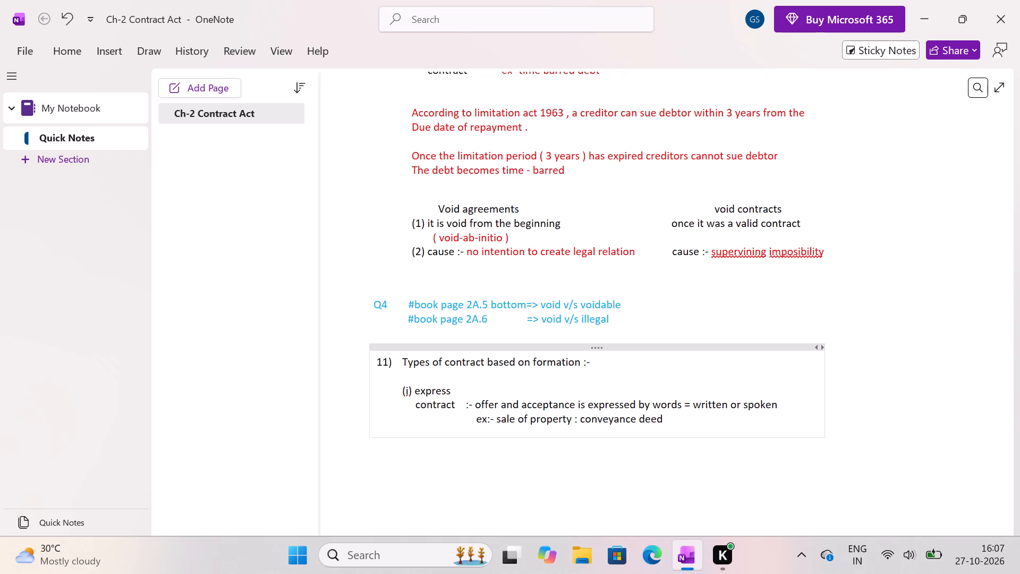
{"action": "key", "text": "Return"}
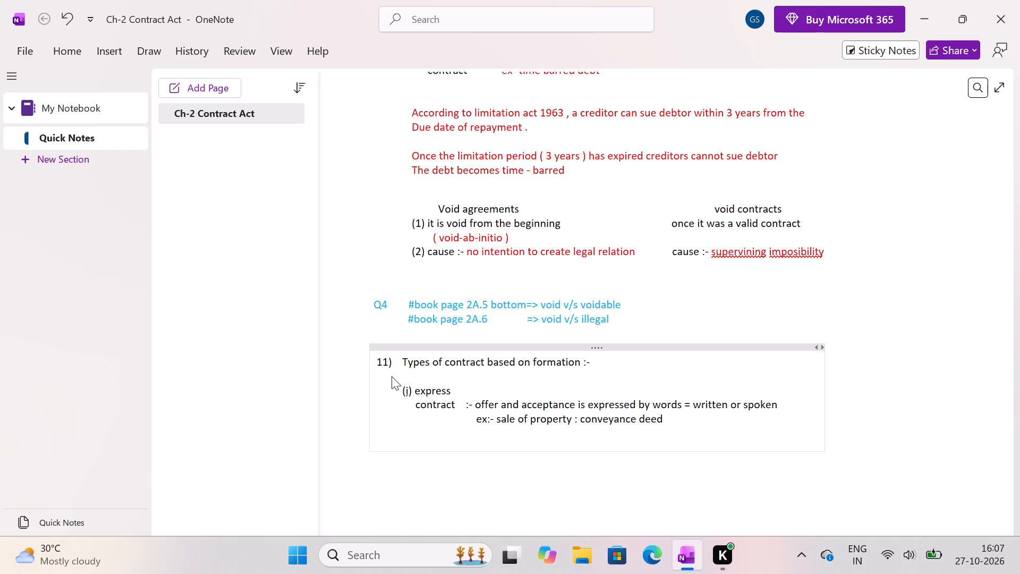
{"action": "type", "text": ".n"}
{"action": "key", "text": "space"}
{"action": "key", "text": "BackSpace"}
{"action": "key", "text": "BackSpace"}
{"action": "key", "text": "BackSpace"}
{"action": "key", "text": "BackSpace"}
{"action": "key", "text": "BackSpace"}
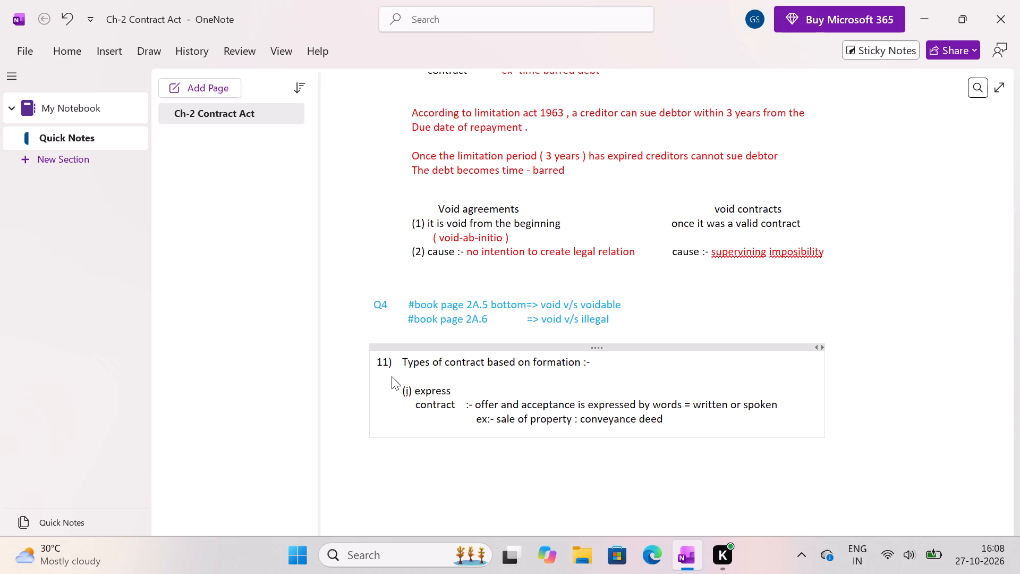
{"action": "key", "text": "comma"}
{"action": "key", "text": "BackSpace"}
End the express contract example "sale of property : conveyance deed" with a period.
{"action": "key", "text": "period"}
Colour the express contract example text "ex:- sale of property : conveyance deed" red.
{"action": "left_click", "coordinate": [475, 418]}
{"action": "left_click_drag", "start_coordinate": [475, 418], "coordinate": [657, 417]}
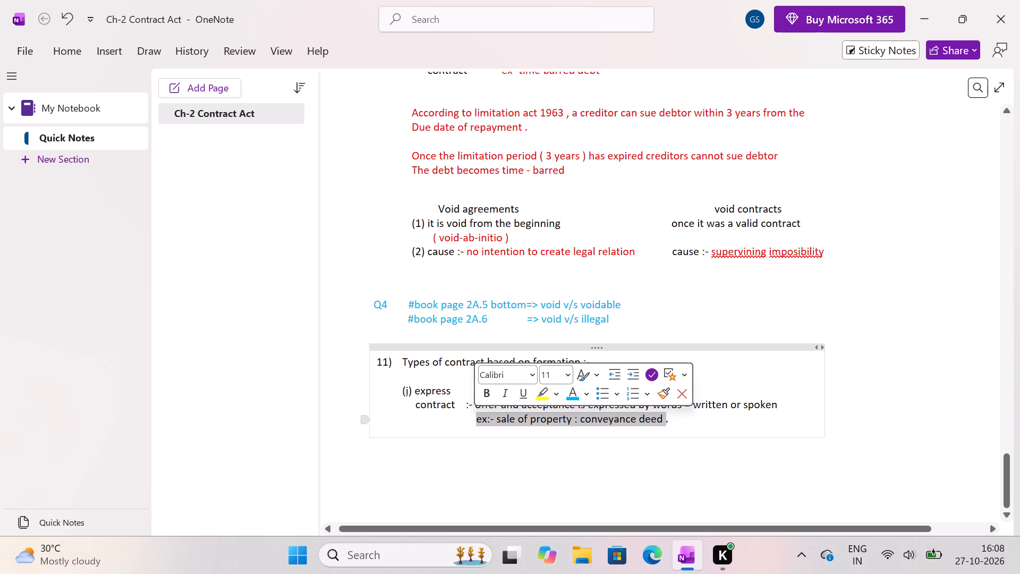
{"action": "left_click_drag", "start_coordinate": [657, 417], "coordinate": [658, 417]}
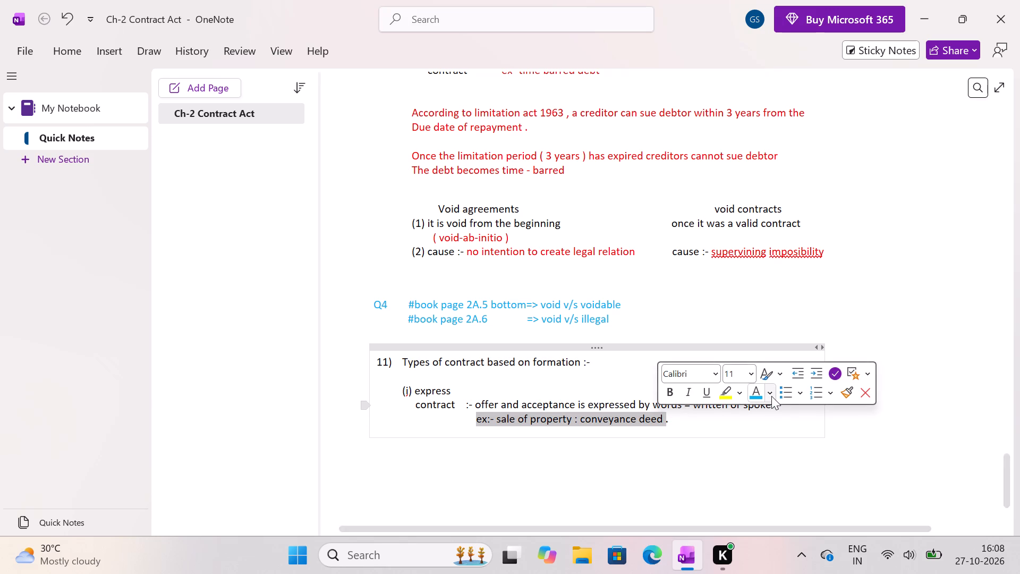
{"action": "left_click", "coordinate": [771, 396]}
{"action": "left_click", "coordinate": [784, 341]}
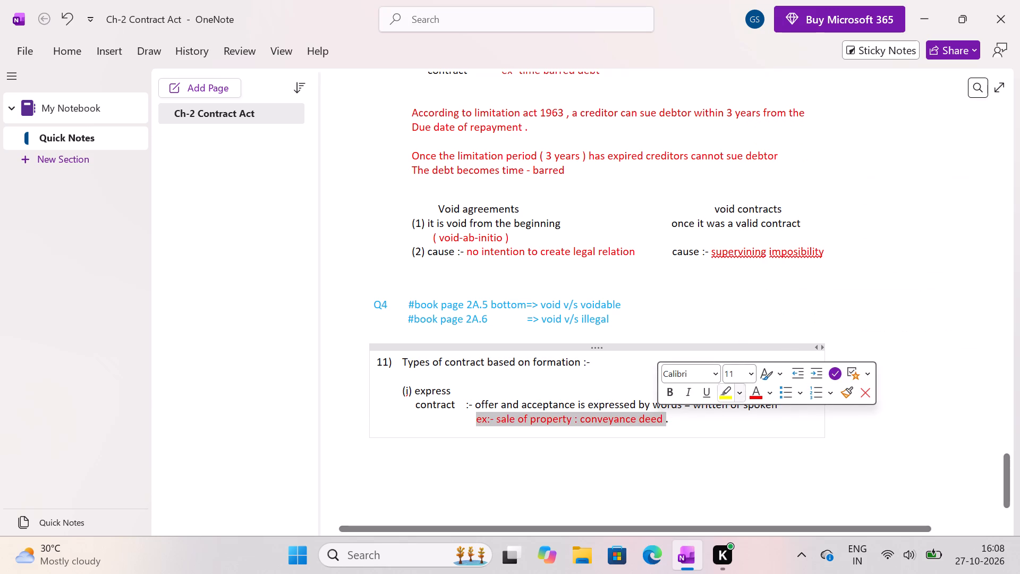
{"action": "left_click", "coordinate": [655, 463]}
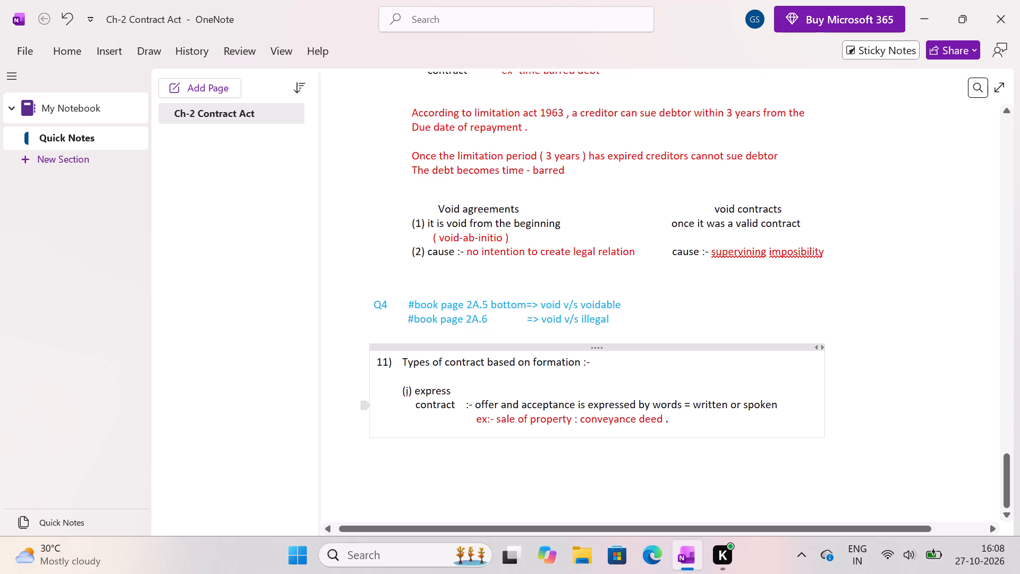
Start a new line below the express contract example and number it "(ii)".
{"action": "left_click", "coordinate": [680, 419]}
{"action": "key", "text": "Return"}
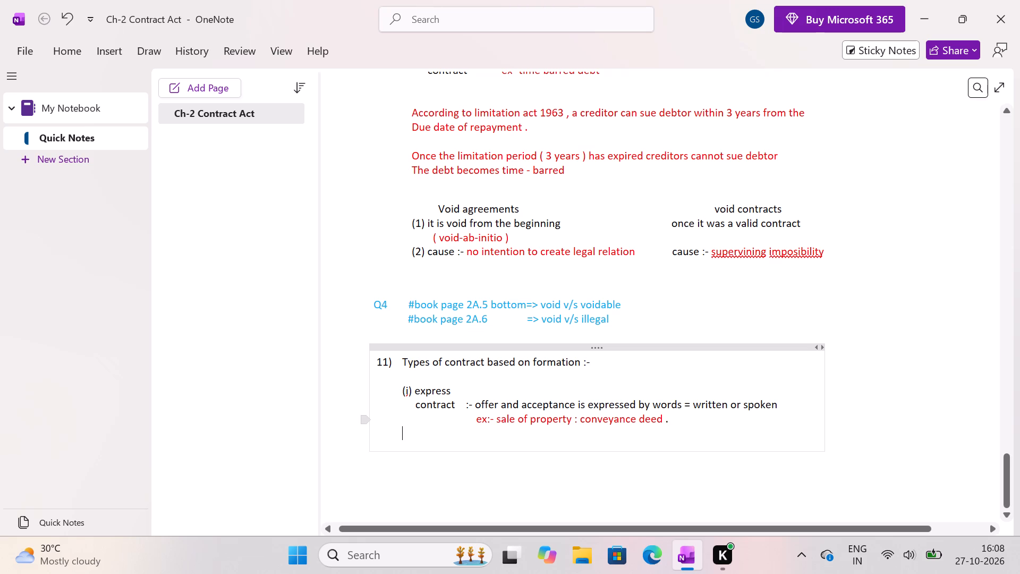
{"action": "type", "text": "(i"}
{"action": "type", "text": "i0"}
{"action": "key", "text": "BackSpace"}
{"action": "type", "text": ")"}
{"action": "key", "text": "space"}
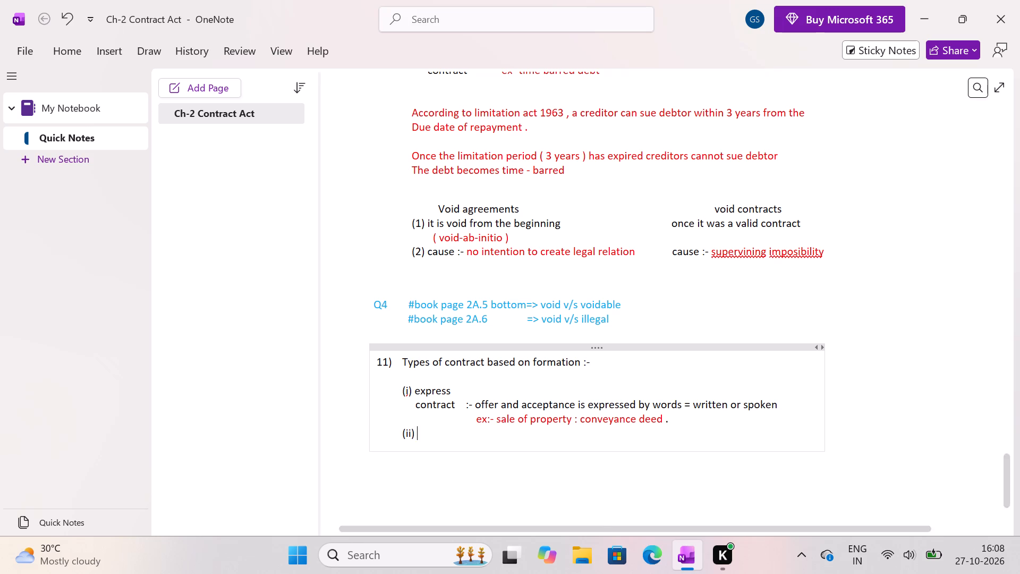
Name item (ii) "implied/ tacit".
{"action": "type", "text": "imo"}
{"action": "key", "text": "BackSpace"}
{"action": "type", "text": "plied"}
{"action": "key", "text": "space"}
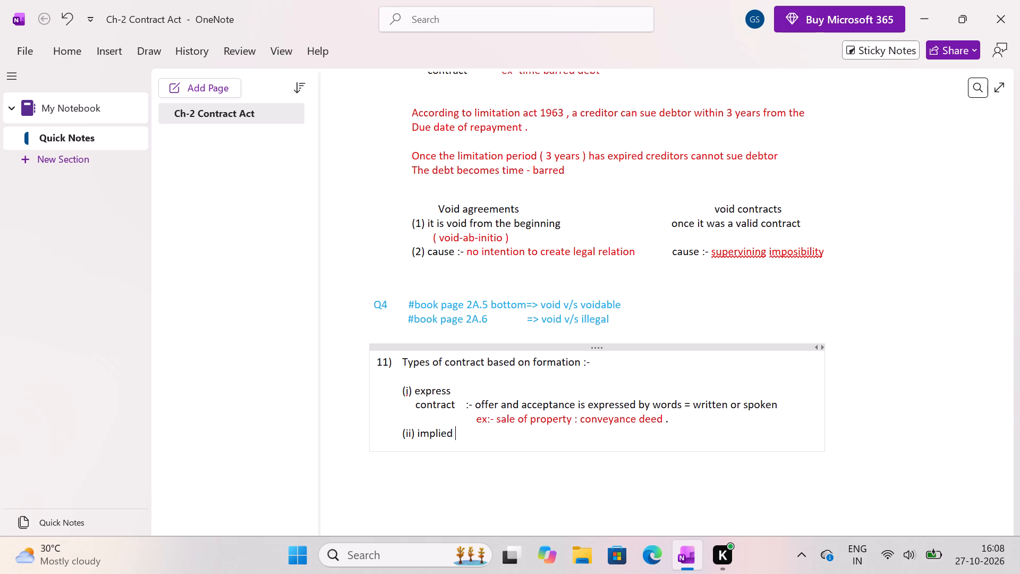
{"action": "key", "text": "BackSpace"}
{"action": "type", "text": "/"}
{"action": "key", "text": "space"}
{"action": "type", "text": "ta"}
{"action": "type", "text": "cit"}
{"action": "key", "text": "space"}
Add an indented line "contract :-" below "implied/ tacit", aligned with the word "contract" in item (i).
{"action": "key", "text": "Return"}
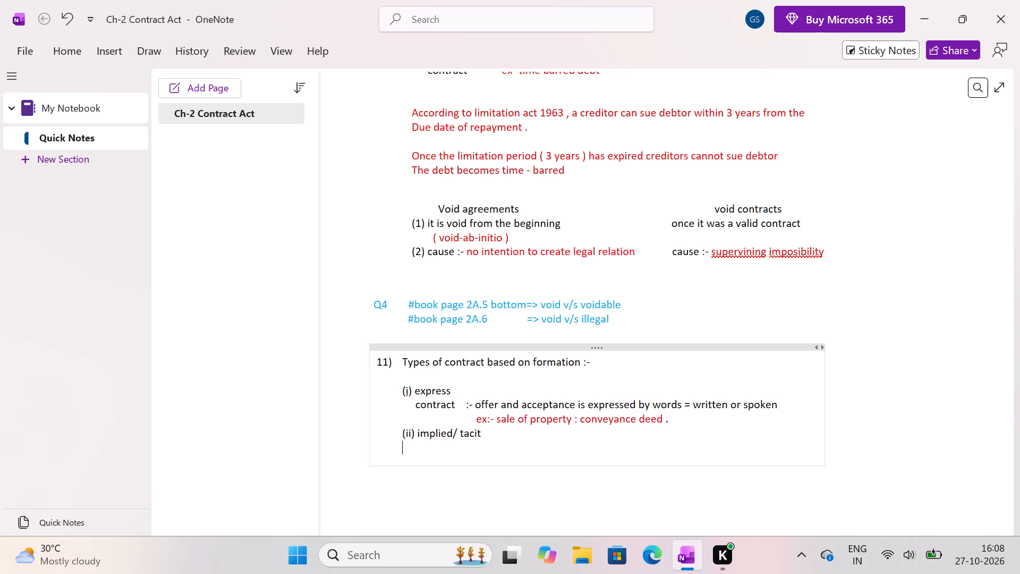
{"action": "key", "text": "space"}
{"action": "key", "text": "space"}
{"action": "key", "text": "space"}
{"action": "key", "text": "space"}
{"action": "type", "text": "contract"}
{"action": "key", "text": "space"}
{"action": "key", "text": "space"}
{"action": "key", "text": "space"}
{"action": "type", "text": ":-"}
{"action": "key", "text": "space"}
Begin the implied contract definition with "offer & acceptance" after ":-".
{"action": "type", "text": "offer"}
{"action": "key", "text": "space"}
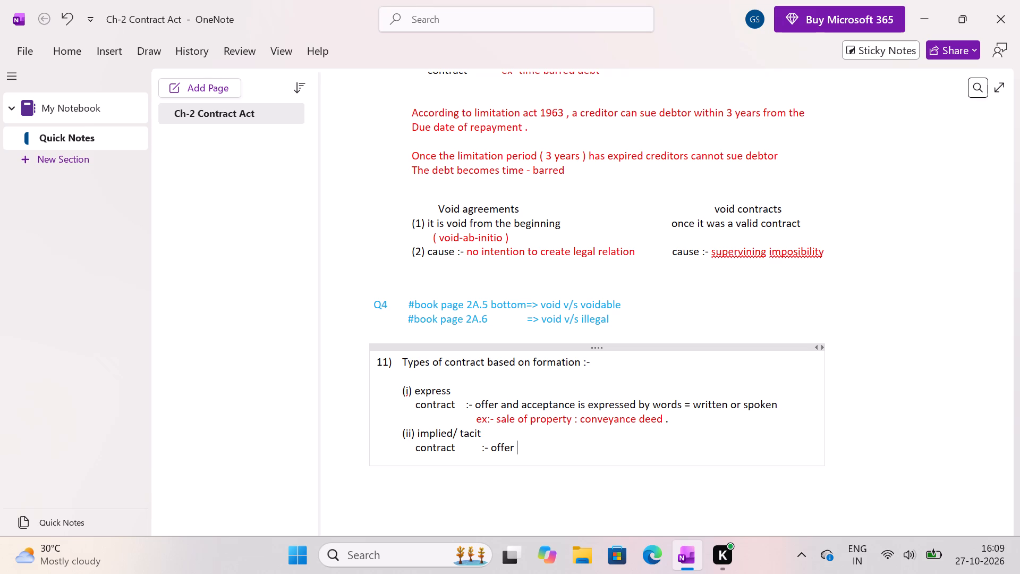
{"action": "type", "text": "&"}
{"action": "key", "text": "space"}
{"action": "key", "text": "space"}
{"action": "type", "text": "acce"}
{"action": "type", "text": "ptance"}
{"action": "key", "text": "space"}
Complete the implied contract definition with "are communicated without use of words".
{"action": "type", "text": "are"}
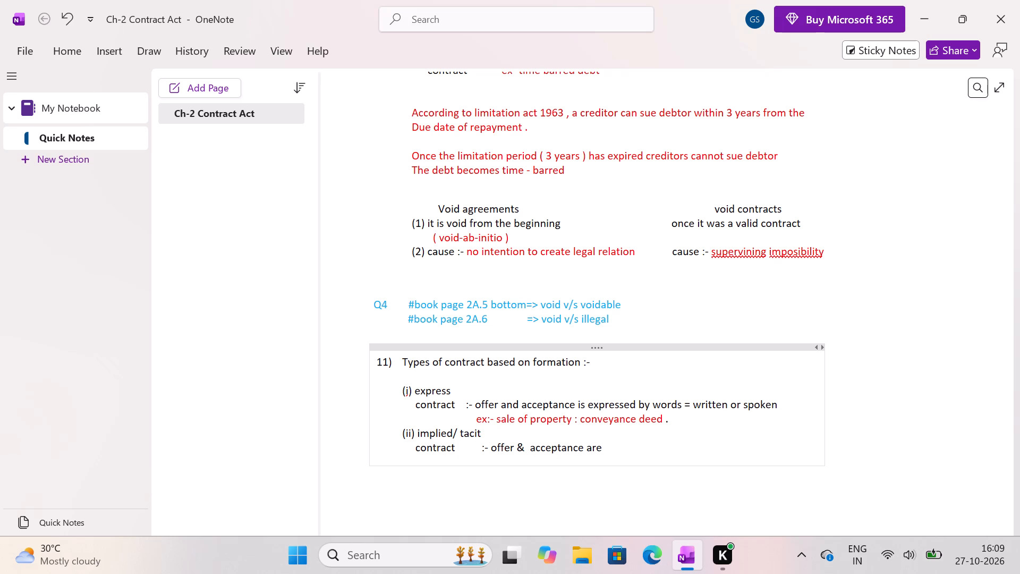
{"action": "key", "text": "space"}
{"action": "type", "text": "com"}
{"action": "type", "text": "municated"}
{"action": "key", "text": "space"}
{"action": "type", "text": "wit"}
{"action": "type", "text": "hout"}
{"action": "key", "text": "space"}
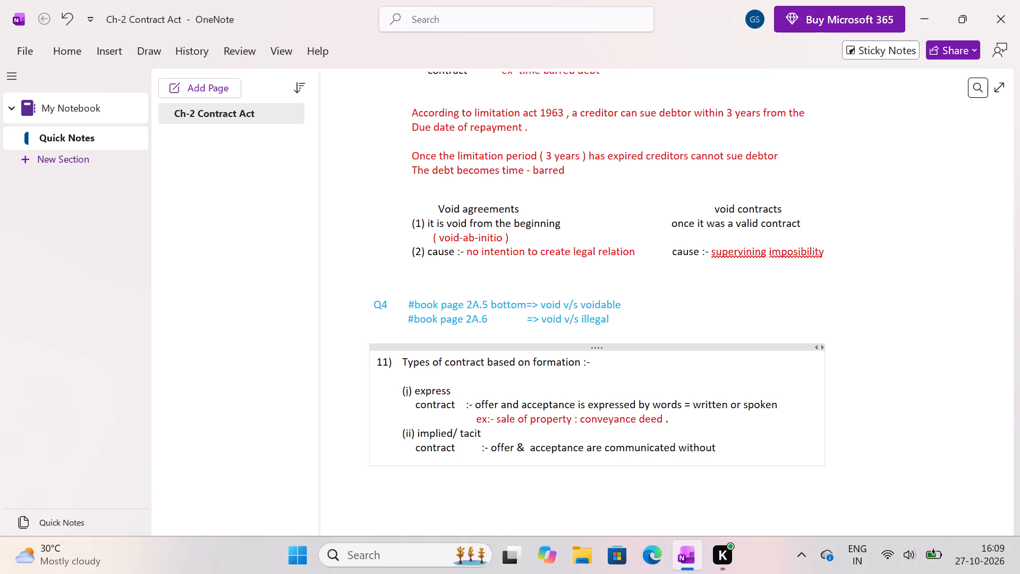
{"action": "type", "text": "use of wor"}
{"action": "type", "text": "ds"}
{"action": "key", "text": "space"}
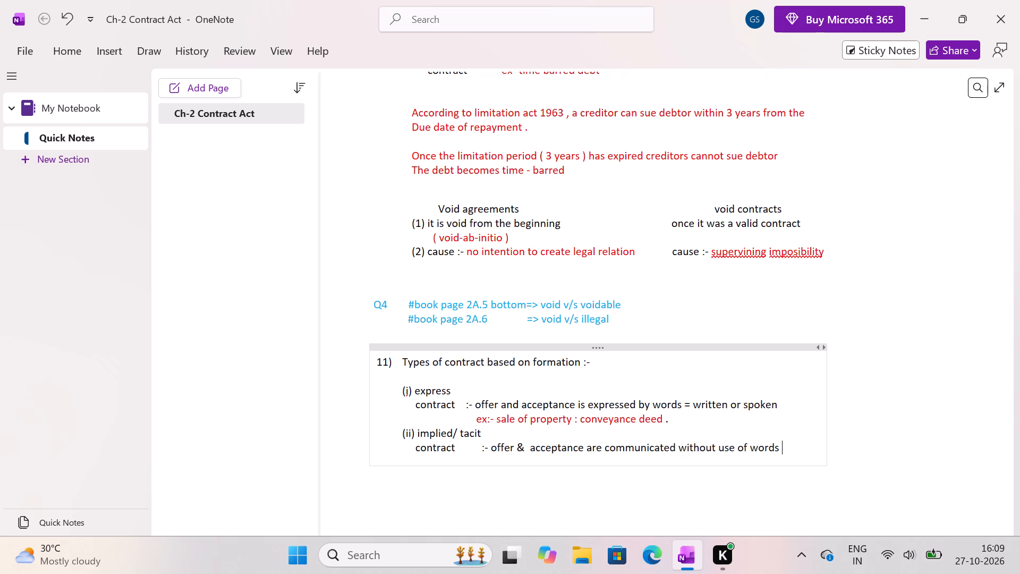
Add the line "silent contract" below the implied contract definition, indented beneath "offer", and start a new line after it.
{"action": "key", "text": "Return"}
{"action": "key", "text": "space"}
{"action": "key", "text": "space"}
{"action": "key", "text": "space"}
{"action": "key", "text": "space"}
{"action": "key", "text": "space"}
{"action": "key", "text": "space"}
{"action": "key", "text": "space"}
{"action": "key", "text": "space"}
{"action": "key", "text": "space"}
{"action": "key", "text": "space"}
{"action": "key", "text": "space"}
{"action": "key", "text": "space"}
{"action": "key", "text": "space"}
{"action": "key", "text": "space"}
{"action": "key", "text": "space"}
{"action": "key", "text": "space"}
{"action": "key", "text": "space"}
{"action": "key", "text": "space"}
{"action": "key", "text": "space"}
{"action": "key", "text": "space"}
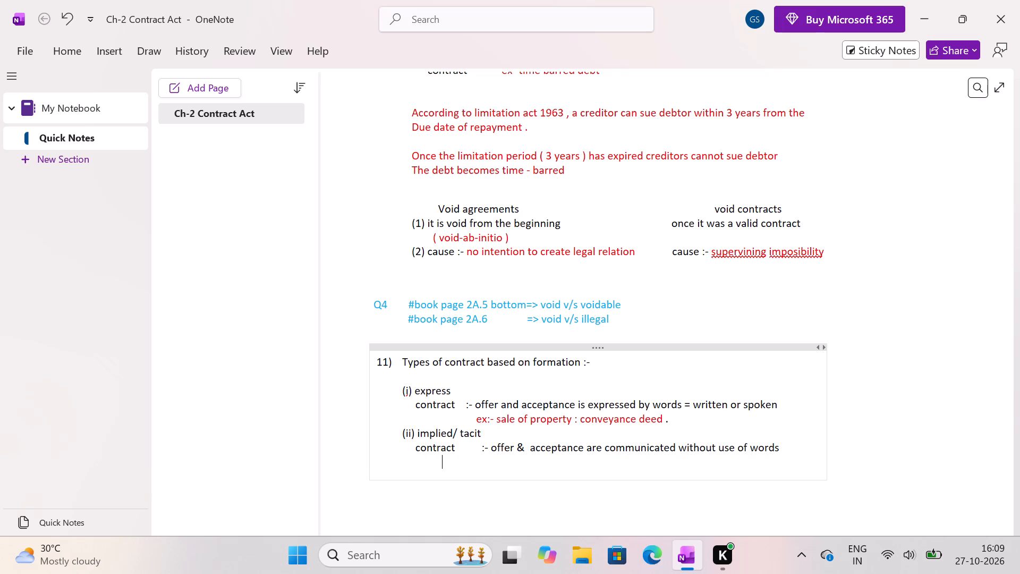
{"action": "key", "text": "space"}
{"action": "key", "text": "space"}
{"action": "key", "text": "space"}
{"action": "key", "text": "space"}
{"action": "key", "text": "space"}
{"action": "key", "text": "space"}
{"action": "type", "text": "silent co"}
{"action": "type", "text": "ntract"}
{"action": "key", "text": "space"}
{"action": "key", "text": "Return"}
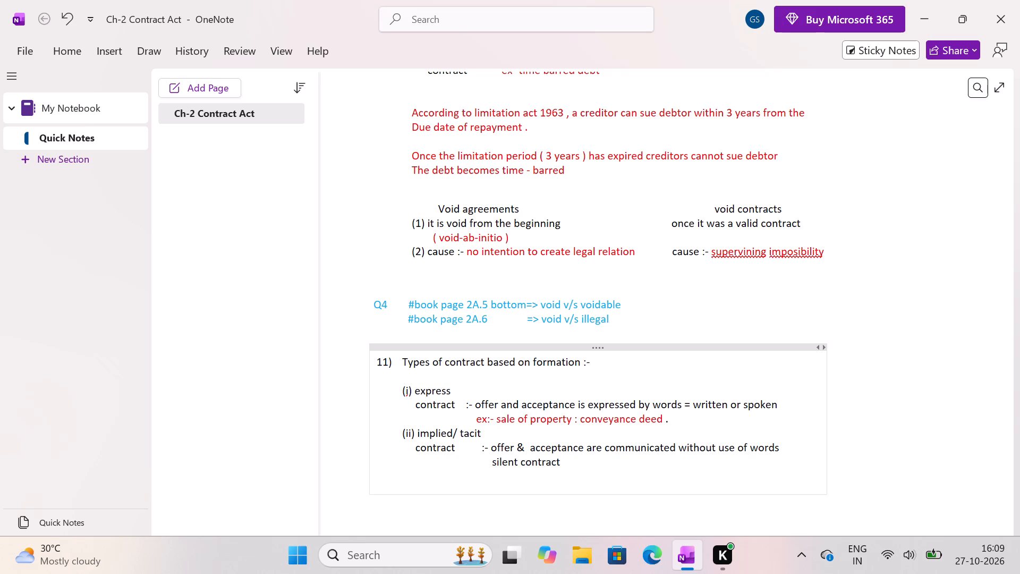
Start an indented example line reading "ICAI ( ex:-" beneath the "silent contract" line.
{"action": "key", "text": "space"}
{"action": "key", "text": "space"}
{"action": "key", "text": "space"}
{"action": "key", "text": "space"}
{"action": "key", "text": "space"}
{"action": "key", "text": "space"}
{"action": "key", "text": "space"}
{"action": "key", "text": "space"}
{"action": "key", "text": "space"}
{"action": "key", "text": "space"}
{"action": "key", "text": "space"}
{"action": "key", "text": "space"}
{"action": "type", "text": "8"}
{"action": "key", "text": "BackSpace"}
{"action": "type", "text": "("}
{"action": "key", "text": "space"}
{"action": "type", "text": "ex"}
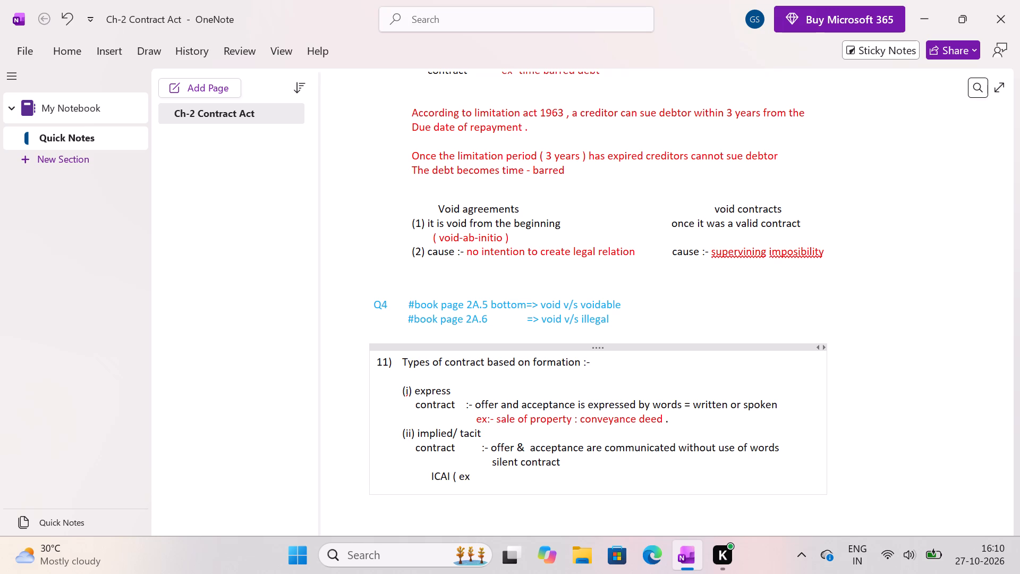
{"action": "type", "text": ":-"}
{"action": "key", "text": "space"}
Enter the first implied contract example, "withdrawing money from ATM,", after "ex:-".
{"action": "type", "text": "wih"}
{"action": "key", "text": "BackSpace"}
{"action": "type", "text": "th"}
{"action": "key", "text": "d"}
{"action": "type", "text": "ra"}
{"action": "type", "text": "wi"}
{"action": "type", "text": "ng"}
{"action": "key", "text": "space"}
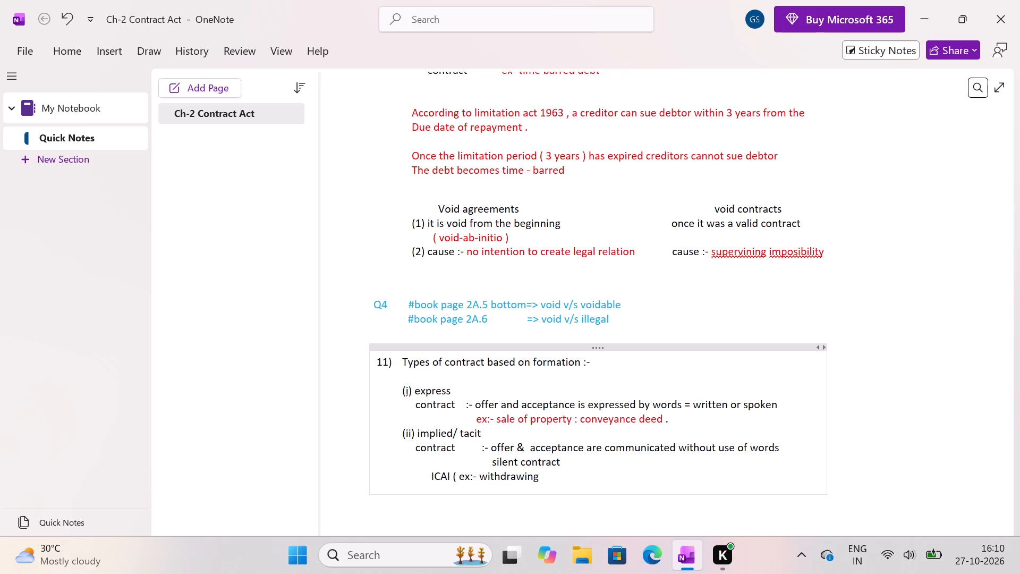
{"action": "type", "text": "money"}
{"action": "key", "text": "space"}
{"action": "type", "text": "from at"}
{"action": "key", "text": "BackSpace"}
{"action": "key", "text": "BackSpace"}
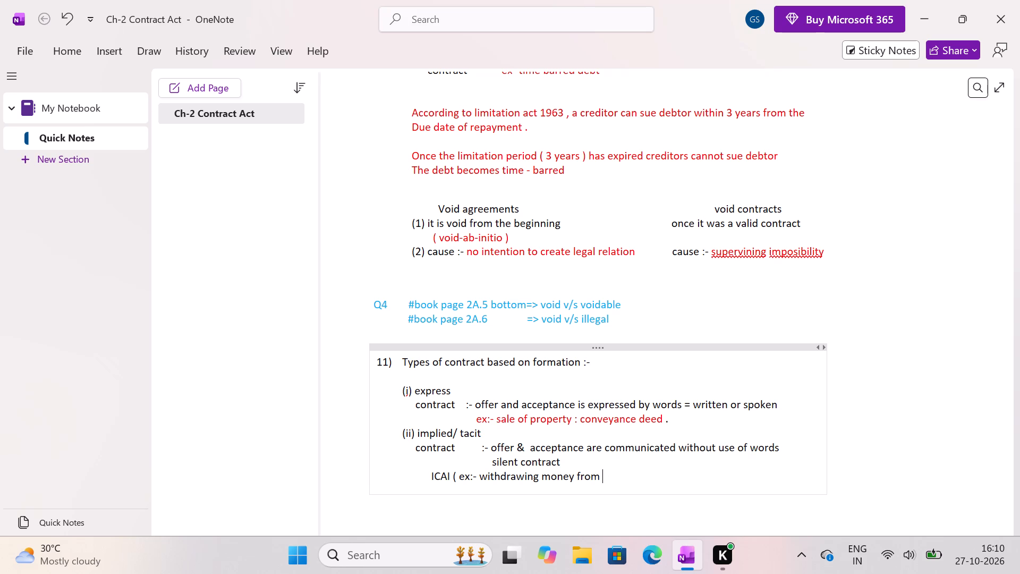
{"action": "type", "text": "ATM"}
{"action": "key", "text": "BackSpace"}
{"action": "type", "text": "<"}
{"action": "key", "text": "space"}
{"action": "key", "text": "BackSpace"}
{"action": "key", "text": "BackSpace"}
{"action": "key", "text": "BackSpace"}
{"action": "type", "text": "M,"}
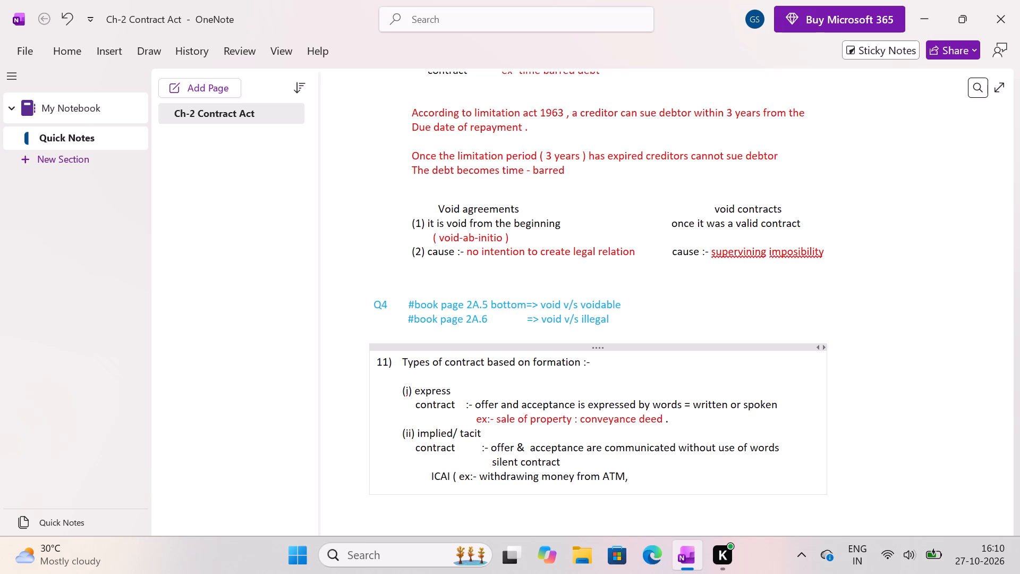
{"action": "key", "text": "space"}
Add "Auction sale" after "ATM," as the second implied contract example, capitalizing only its first letter.
{"action": "type", "text": "AUCTION"}
{"action": "key", "text": "space"}
{"action": "type", "text": "SALE"}
{"action": "key", "text": "space"}
{"action": "key", "text": "BackSpace"}
{"action": "key", "text": "BackSpace"}
{"action": "key", "text": "BackSpace"}
{"action": "key", "text": "BackSpace"}
{"action": "key", "text": "BackSpace"}
{"action": "key", "text": "BackSpace"}
{"action": "key", "text": "BackSpace"}
{"action": "key", "text": "BackSpace"}
{"action": "key", "text": "BackSpace"}
{"action": "key", "text": "BackSpace"}
{"action": "key", "text": "BackSpace"}
{"action": "key", "text": "BackSpace"}
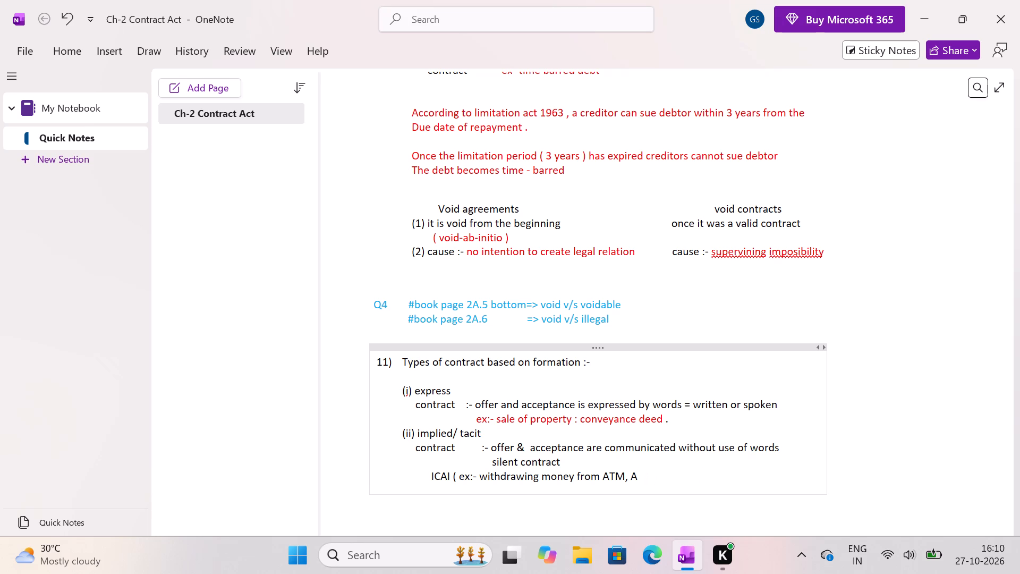
{"action": "type", "text": "uction"}
{"action": "key", "text": "space"}
{"action": "type", "text": "a"}
{"action": "key", "text": "BackSpace"}
{"action": "type", "text": "sael"}
{"action": "key", "text": "space"}
{"action": "key", "text": "BackSpace"}
{"action": "key", "text": "BackSpace"}
{"action": "key", "text": "BackSpace"}
{"action": "type", "text": "le"}
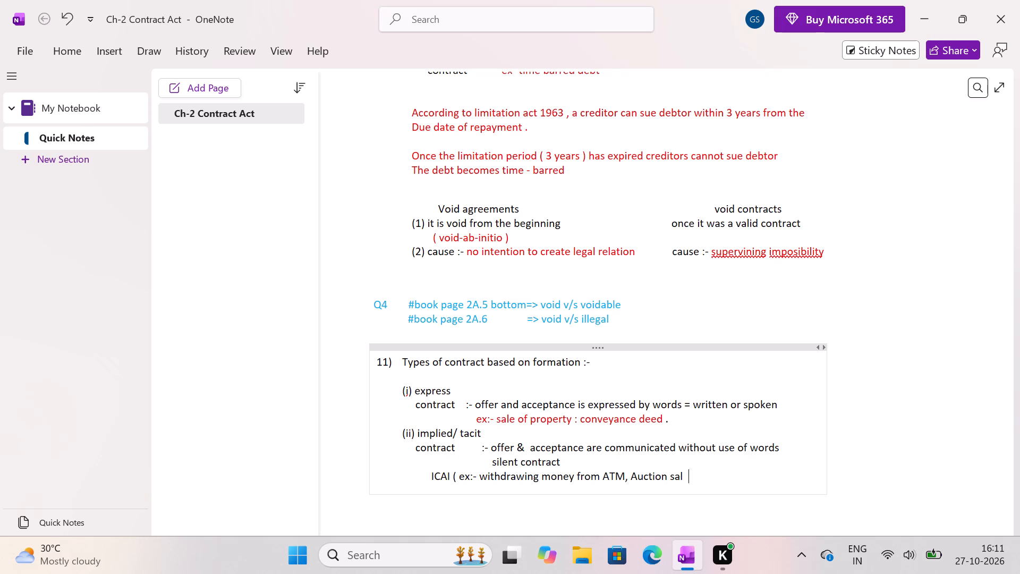
{"action": "key", "text": "space"}
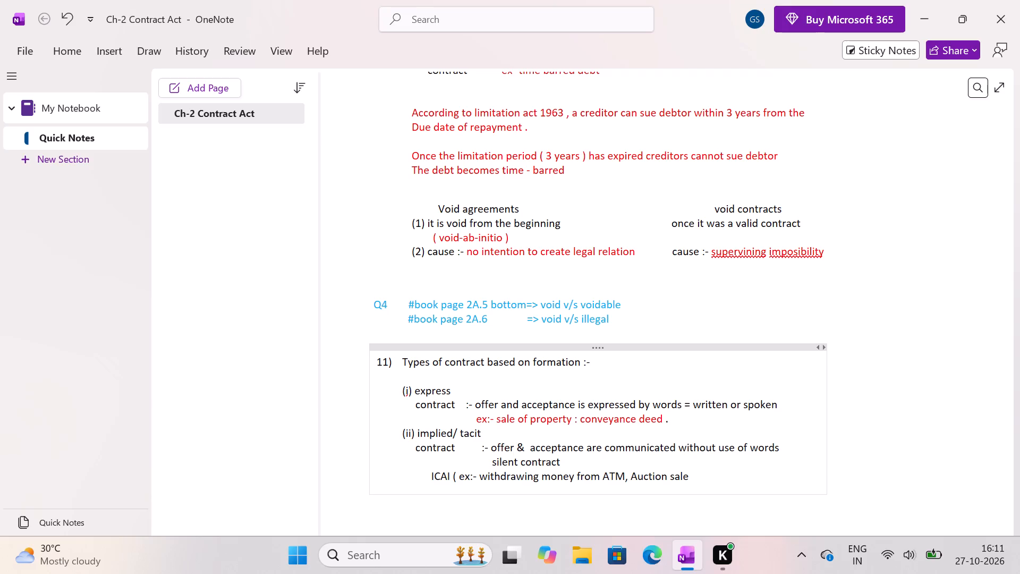
Complete the auction sale example with "by fall of hammer" and close the parenthesis.
{"action": "type", "text": "by"}
{"action": "key", "text": "space"}
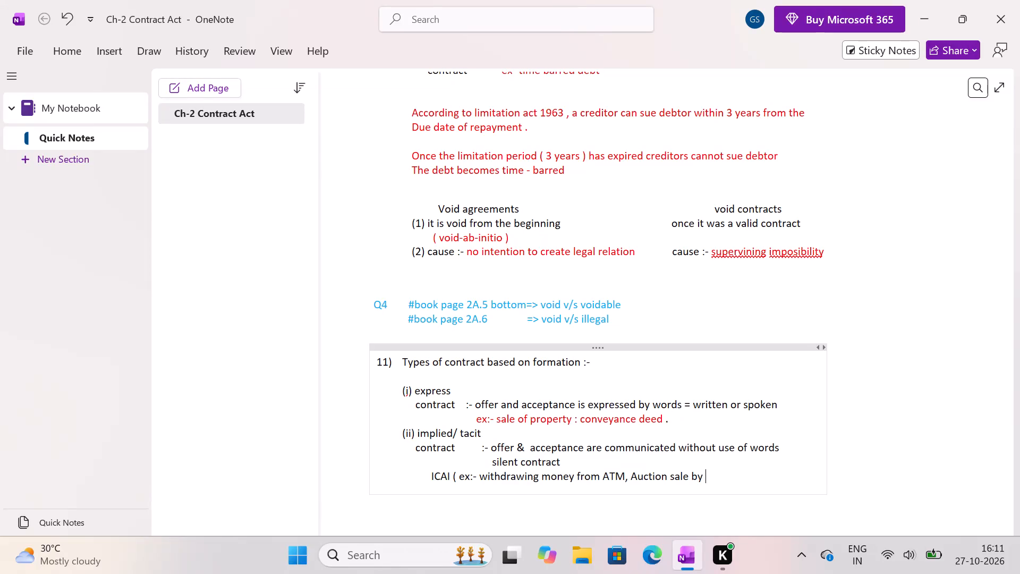
{"action": "type", "text": "falll"}
{"action": "key", "text": "BackSpace"}
{"action": "key", "text": "space"}
{"action": "type", "text": "of"}
{"action": "key", "text": "space"}
{"action": "type", "text": "hammmer"}
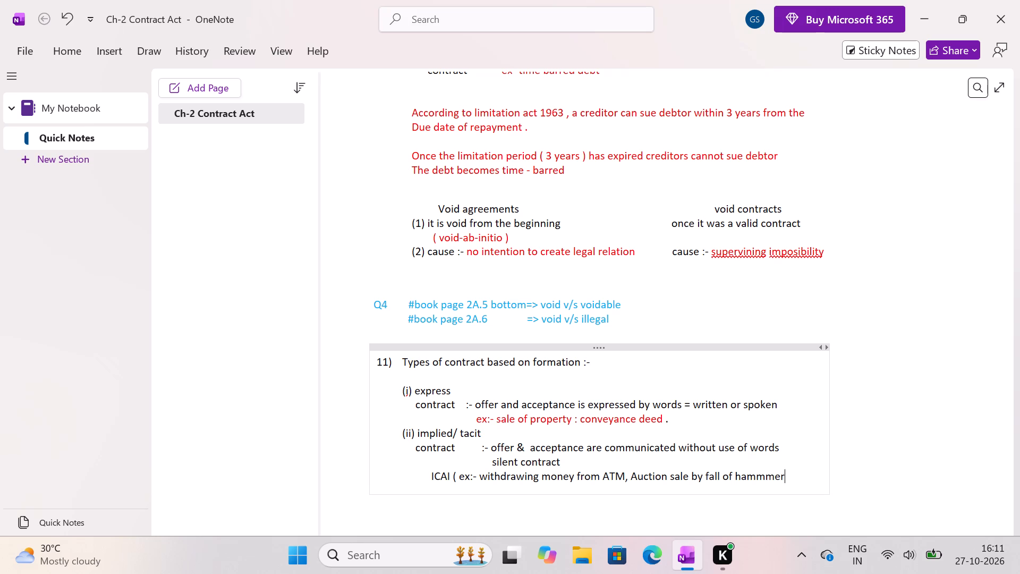
{"action": "key", "text": "Left"}
{"action": "key", "text": "Left"}
{"action": "key", "text": "BackSpace"}
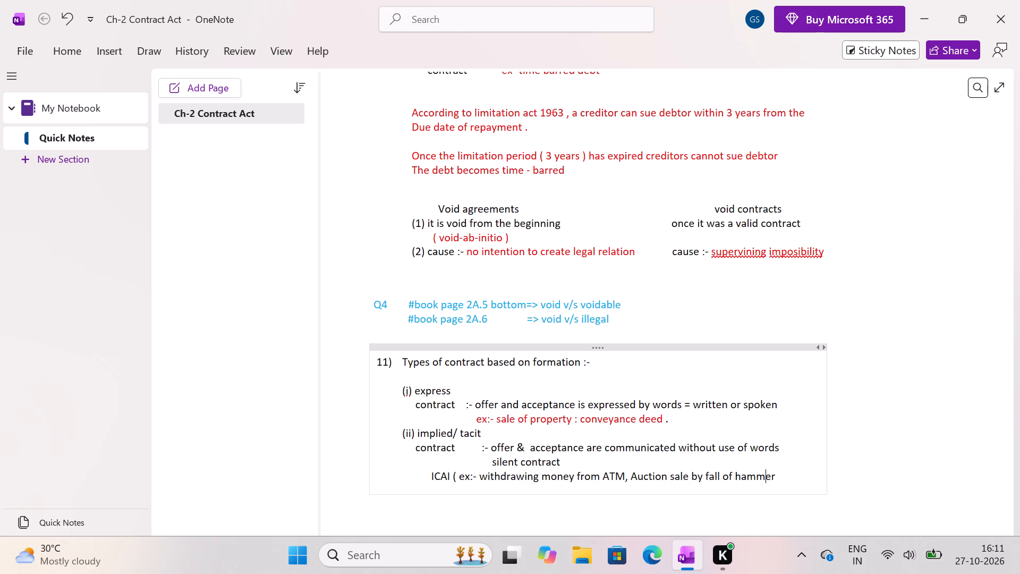
{"action": "key", "text": "Right"}
{"action": "key", "text": "Right"}
{"action": "key", "text": "shift+parenright"}
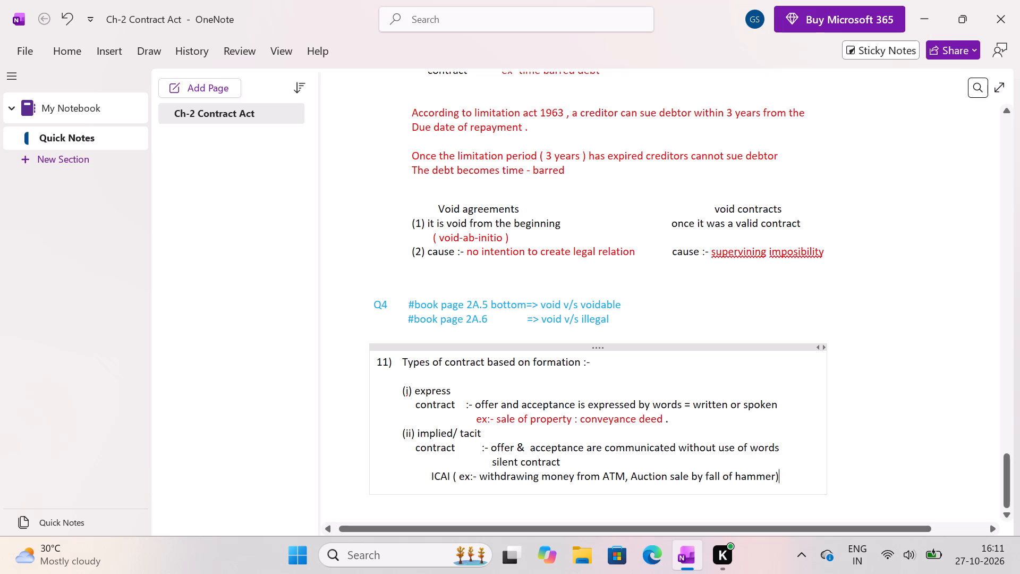
Highlight the point 11 heading "Types of contract based on formation :-" in yellow.
{"action": "left_click", "coordinate": [401, 362]}
{"action": "left_click_drag", "start_coordinate": [401, 362], "coordinate": [494, 362]}
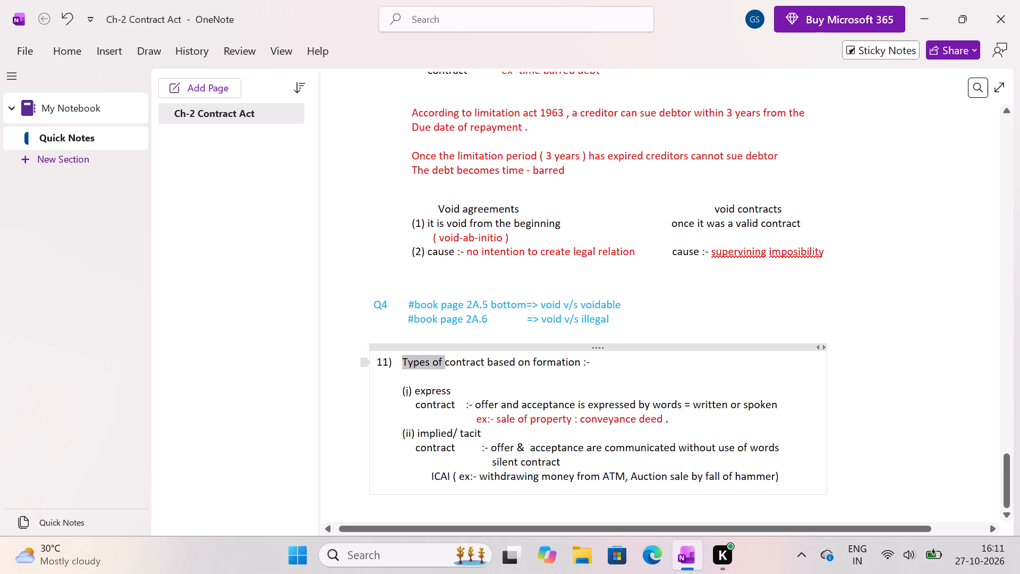
{"action": "left_click_drag", "start_coordinate": [494, 362], "coordinate": [590, 366]}
{"action": "left_click", "coordinate": [651, 339]}
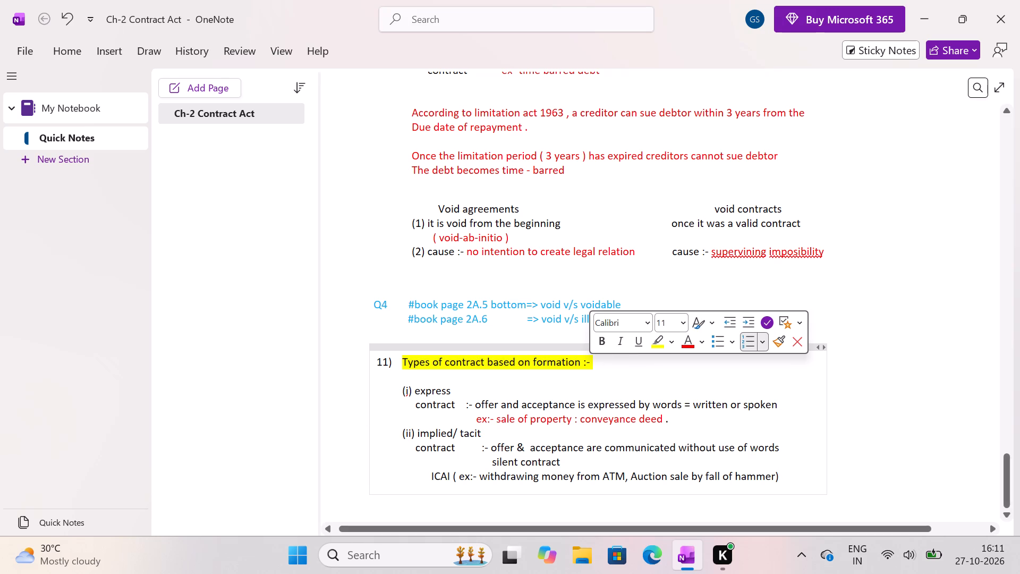
Highlight the point 11 terms "express contract" and "implied/ tacit contract" in yellow.
{"action": "left_click", "coordinate": [414, 387]}
{"action": "left_click_drag", "start_coordinate": [414, 387], "coordinate": [447, 405]}
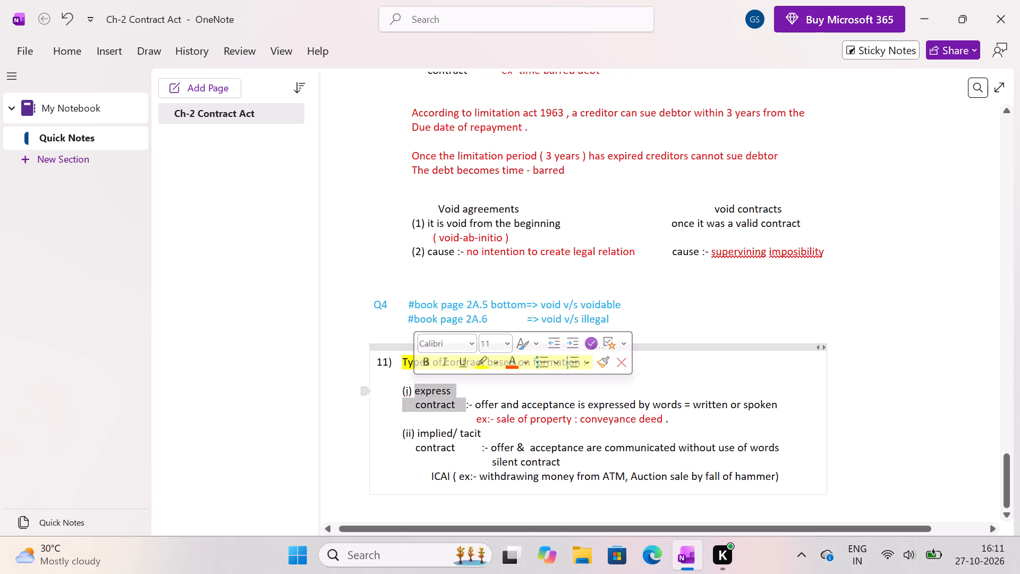
{"action": "left_click_drag", "start_coordinate": [447, 405], "coordinate": [447, 405]}
{"action": "left_click", "coordinate": [518, 378]}
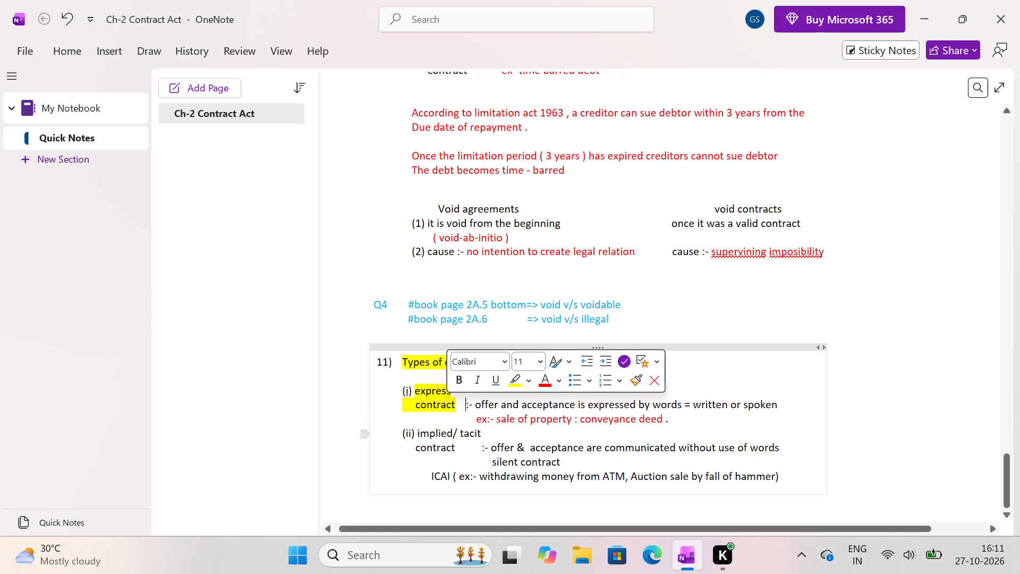
{"action": "left_click_drag", "start_coordinate": [416, 432], "coordinate": [418, 435]}
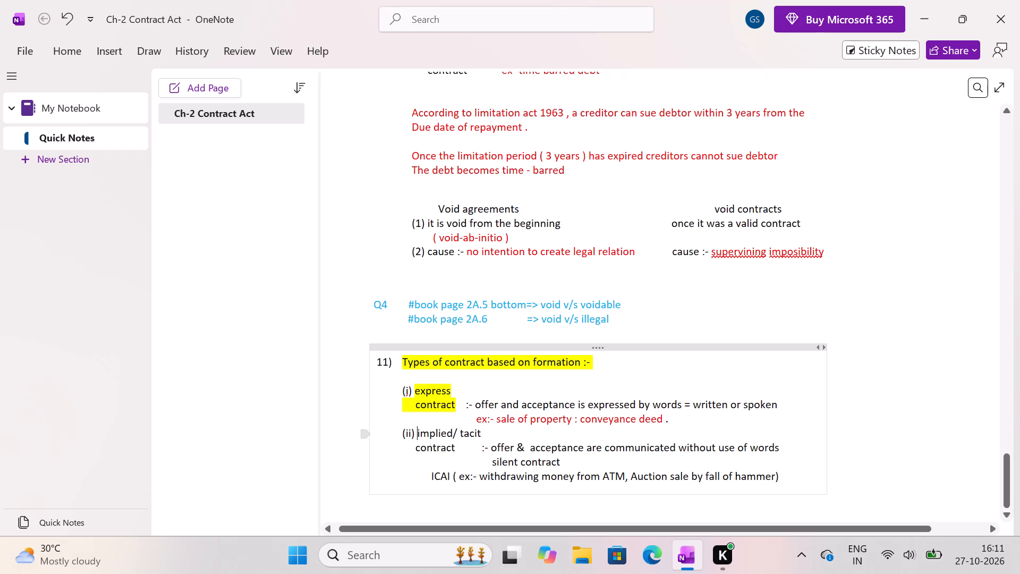
{"action": "left_click_drag", "start_coordinate": [418, 435], "coordinate": [455, 449]}
{"action": "left_click", "coordinate": [525, 420]}
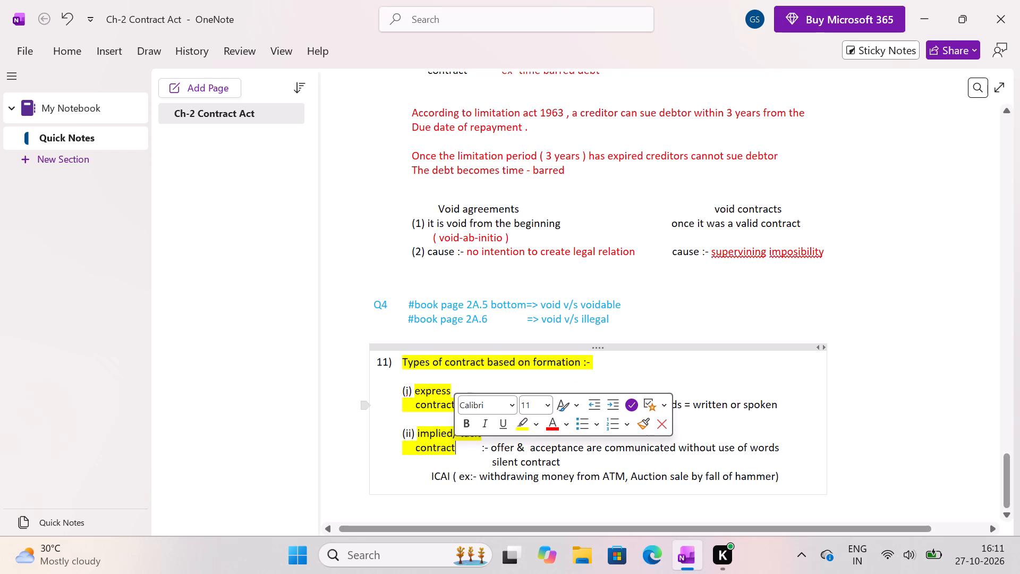
{"action": "left_click", "coordinate": [763, 425]}
Highlight the express contract definition and the first line of the implied contract definition in bright green, leaving out the ":-" marks.
{"action": "left_click", "coordinate": [475, 402]}
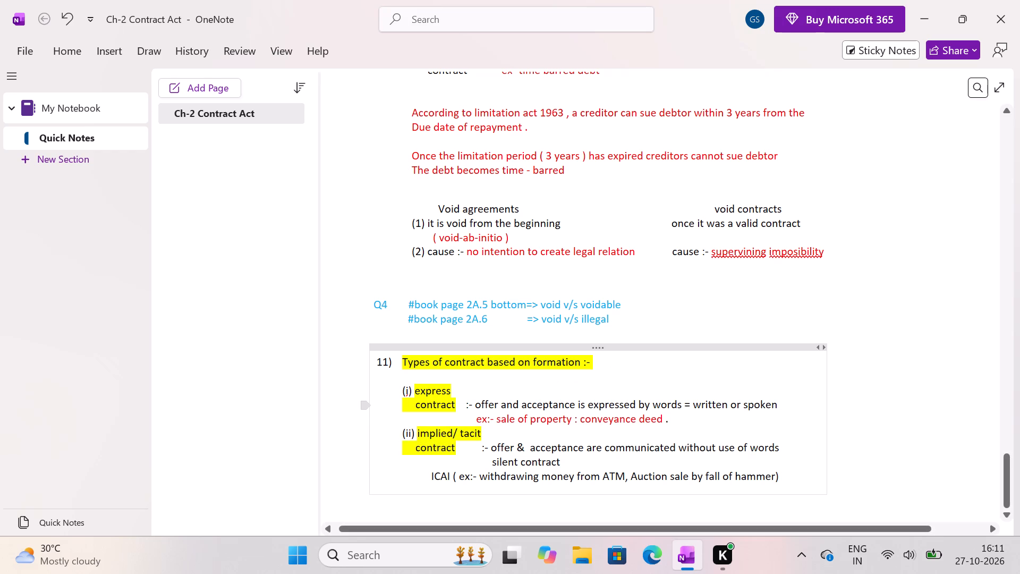
{"action": "left_click_drag", "start_coordinate": [475, 402], "coordinate": [778, 408]}
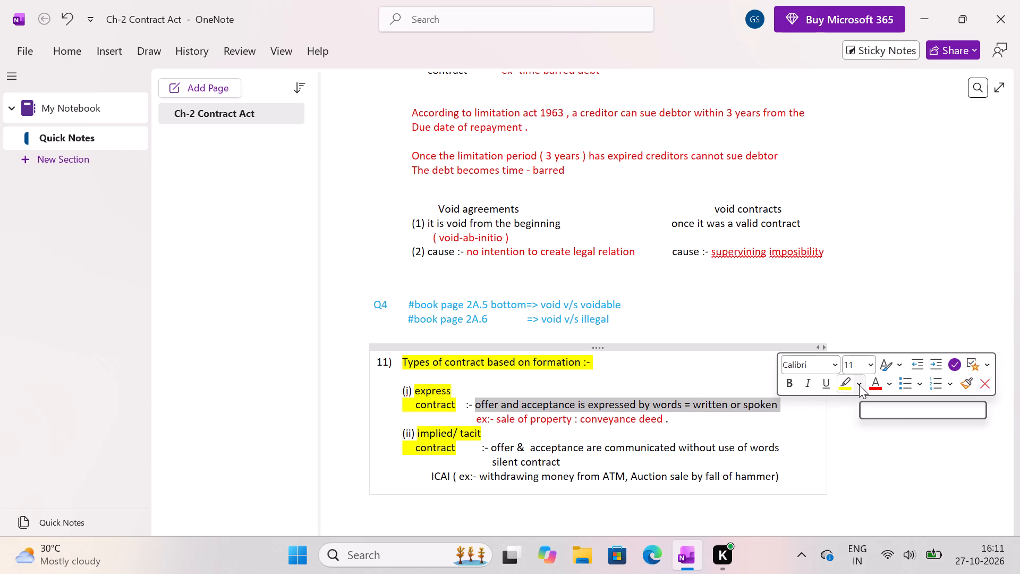
{"action": "left_click", "coordinate": [859, 385]}
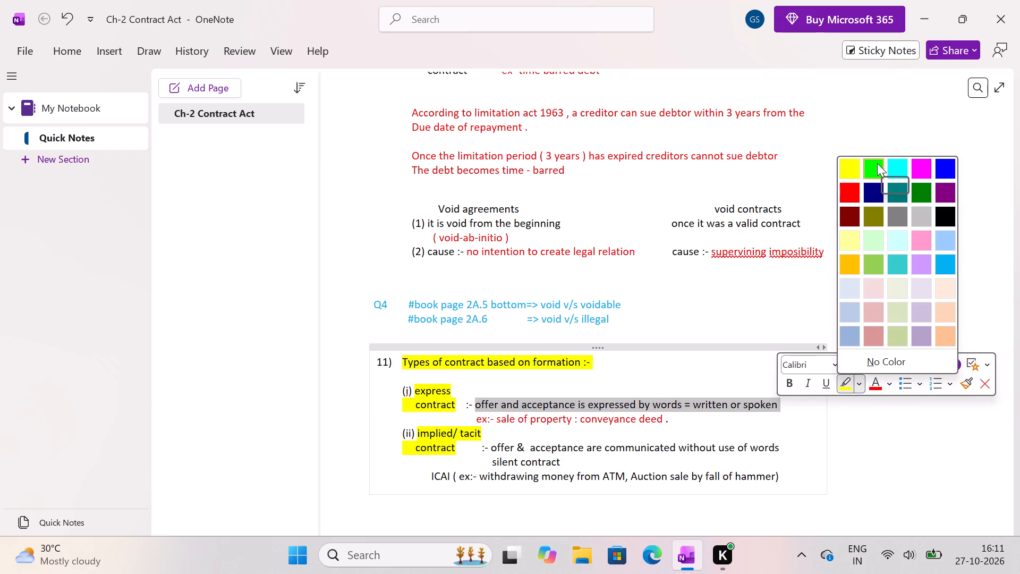
{"action": "left_click", "coordinate": [877, 164]}
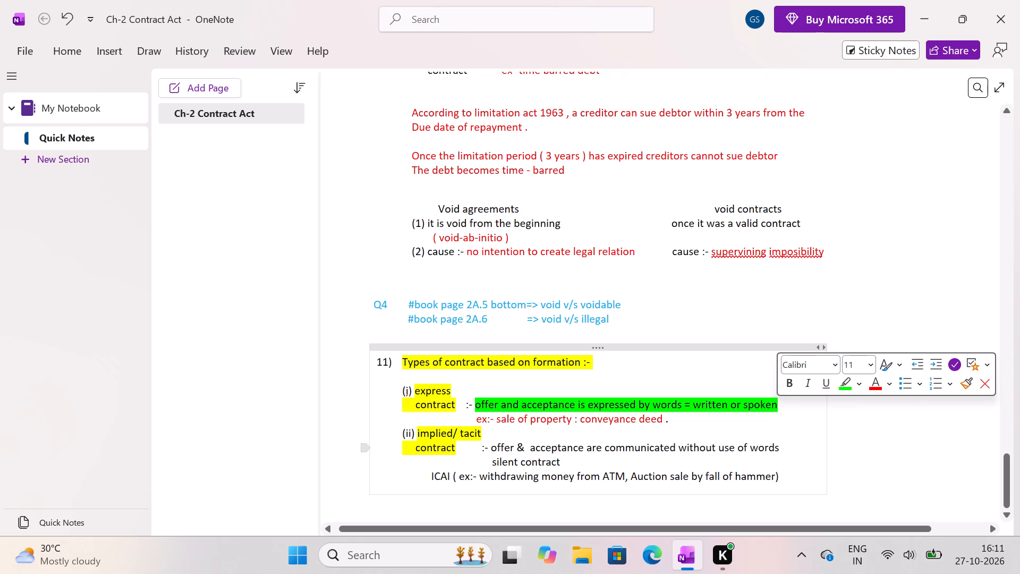
{"action": "left_click", "coordinate": [490, 445]}
{"action": "left_click_drag", "start_coordinate": [490, 445], "coordinate": [533, 466]}
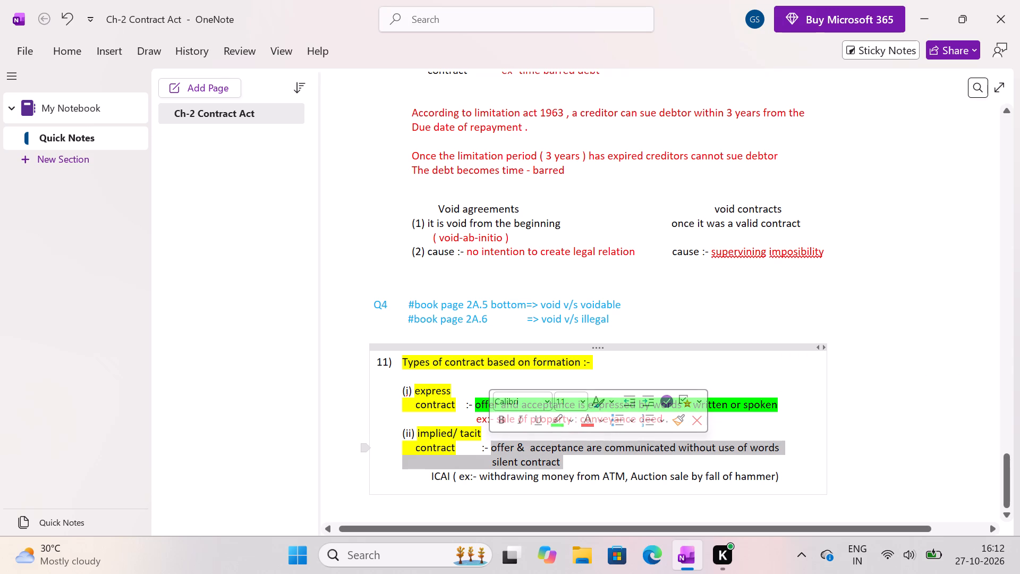
{"action": "left_click_drag", "start_coordinate": [533, 466], "coordinate": [770, 451]}
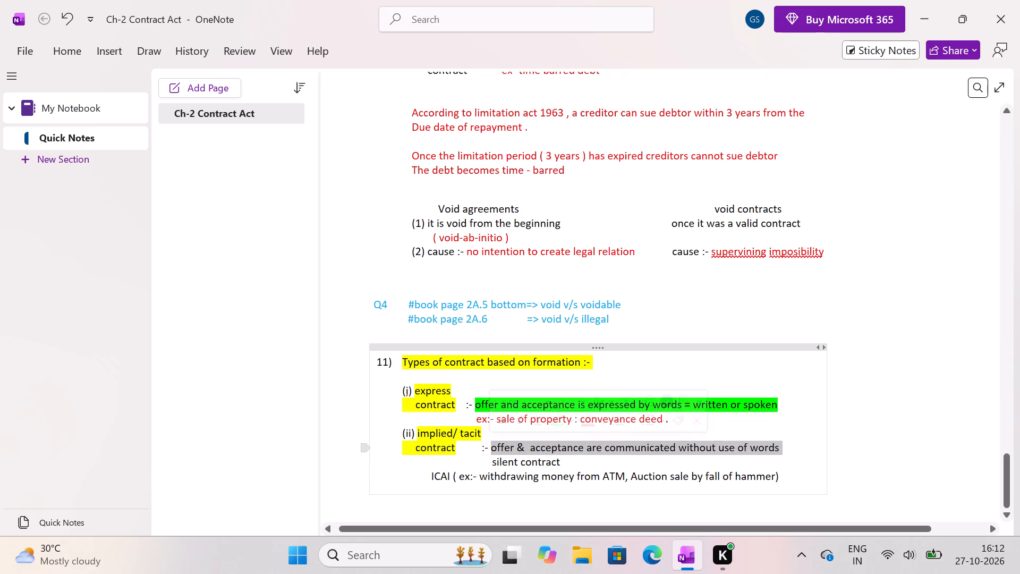
{"action": "left_click_drag", "start_coordinate": [770, 451], "coordinate": [778, 448]}
{"action": "left_click_drag", "start_coordinate": [840, 427], "coordinate": [834, 427]}
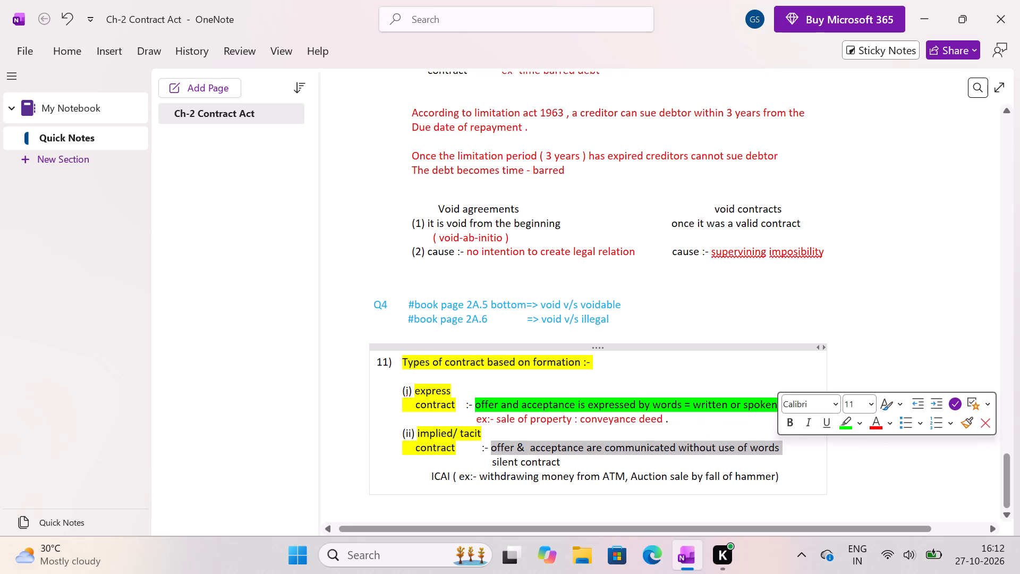
{"action": "left_click", "coordinate": [849, 422]}
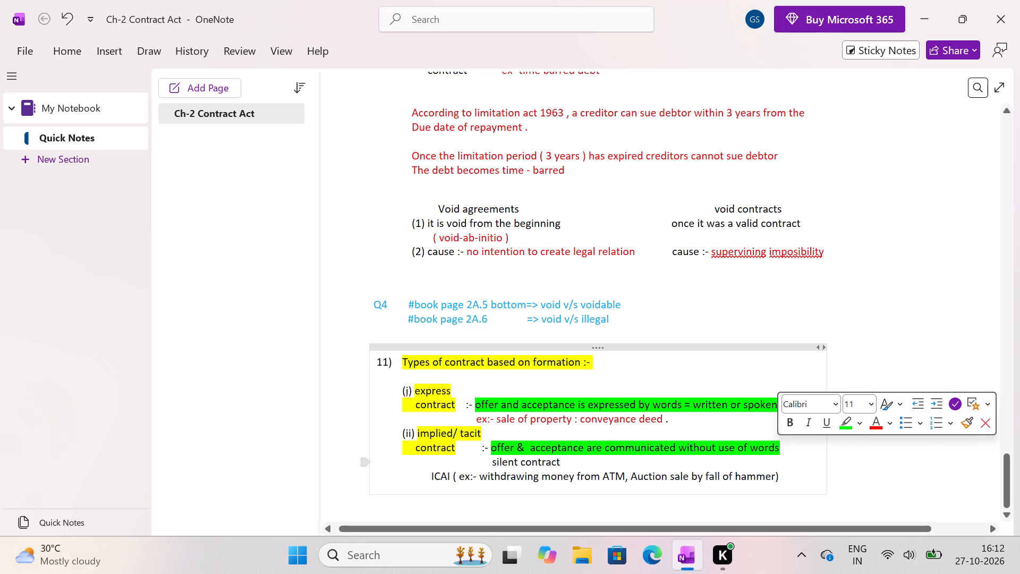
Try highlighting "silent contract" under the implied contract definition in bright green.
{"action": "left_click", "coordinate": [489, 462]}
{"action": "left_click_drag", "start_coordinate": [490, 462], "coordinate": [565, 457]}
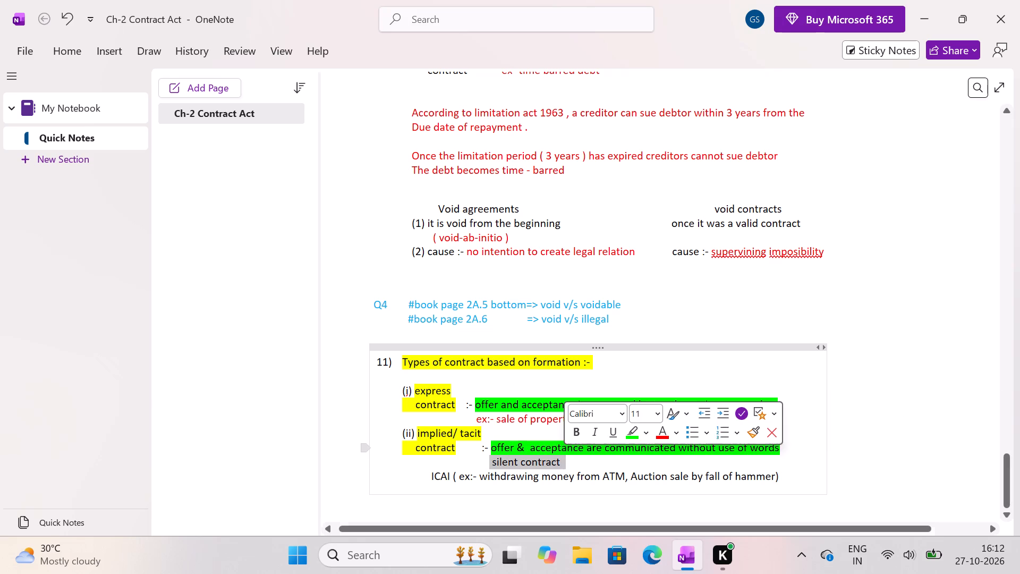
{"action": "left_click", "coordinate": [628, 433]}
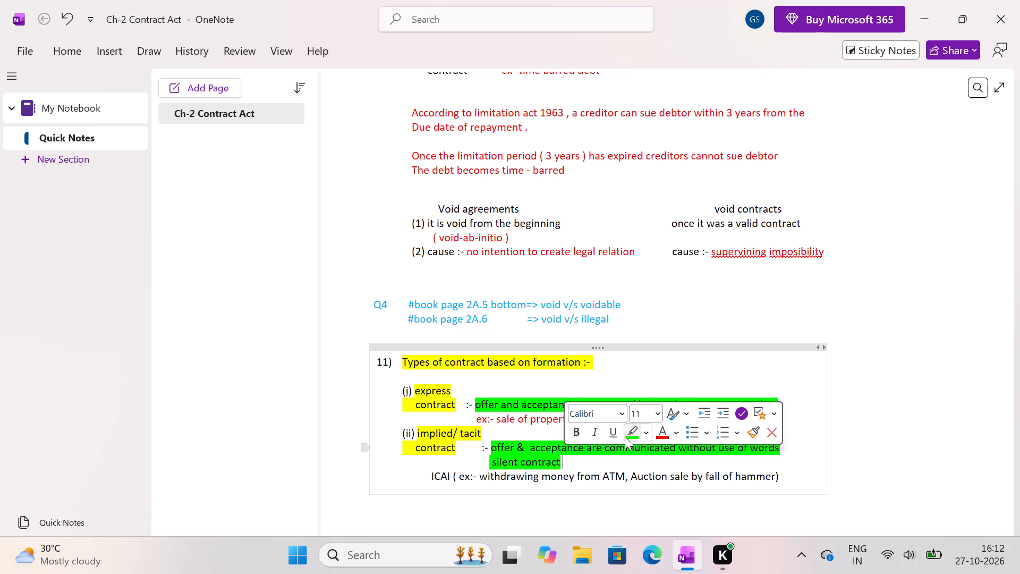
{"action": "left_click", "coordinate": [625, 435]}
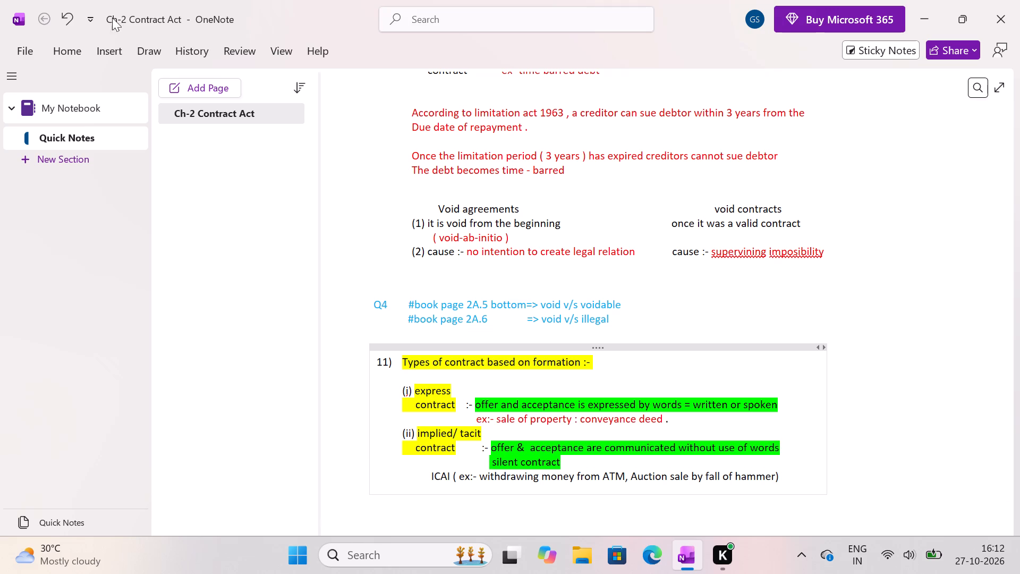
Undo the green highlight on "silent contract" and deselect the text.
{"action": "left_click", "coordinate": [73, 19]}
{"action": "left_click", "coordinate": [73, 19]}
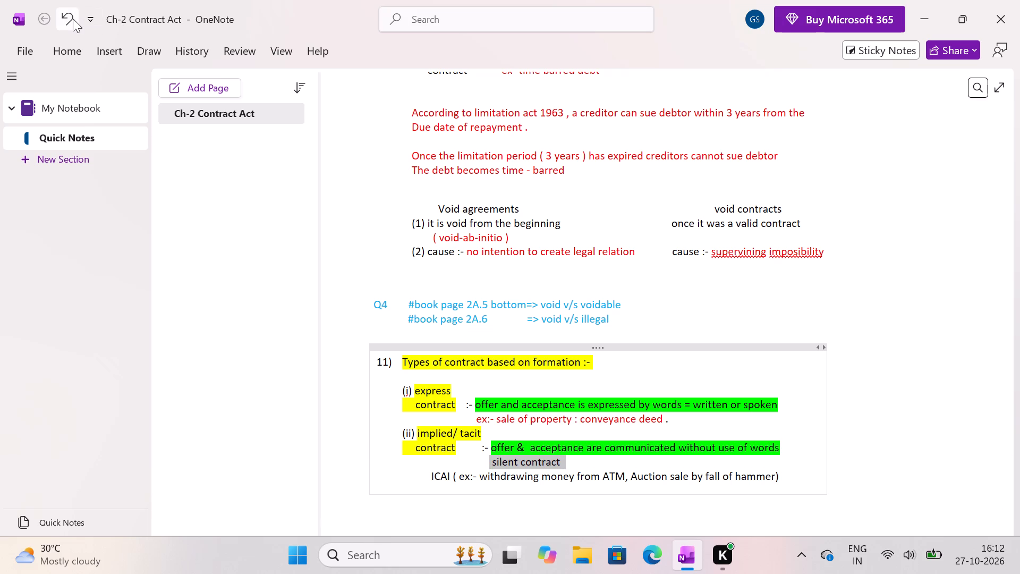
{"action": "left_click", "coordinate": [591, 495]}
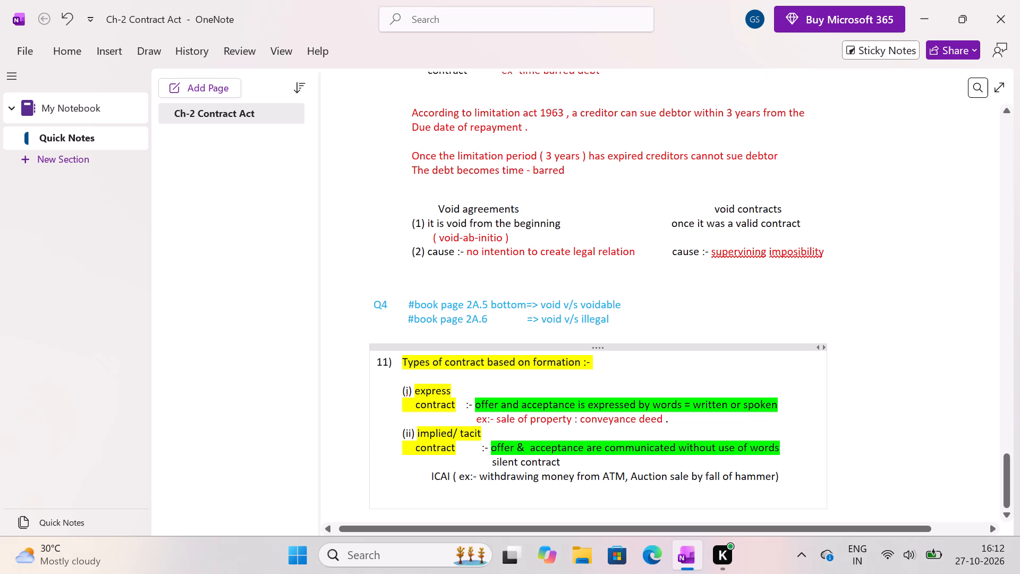
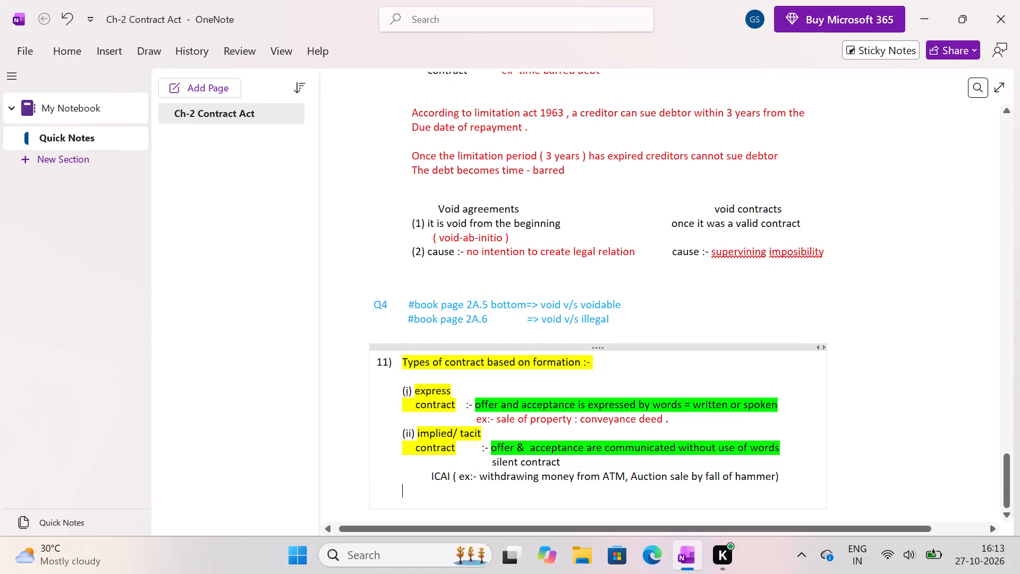
Change the font colour of "silent contract" under the implied contract definition to light blue.
{"action": "left_click", "coordinate": [491, 462]}
{"action": "left_click_drag", "start_coordinate": [491, 462], "coordinate": [547, 462]}
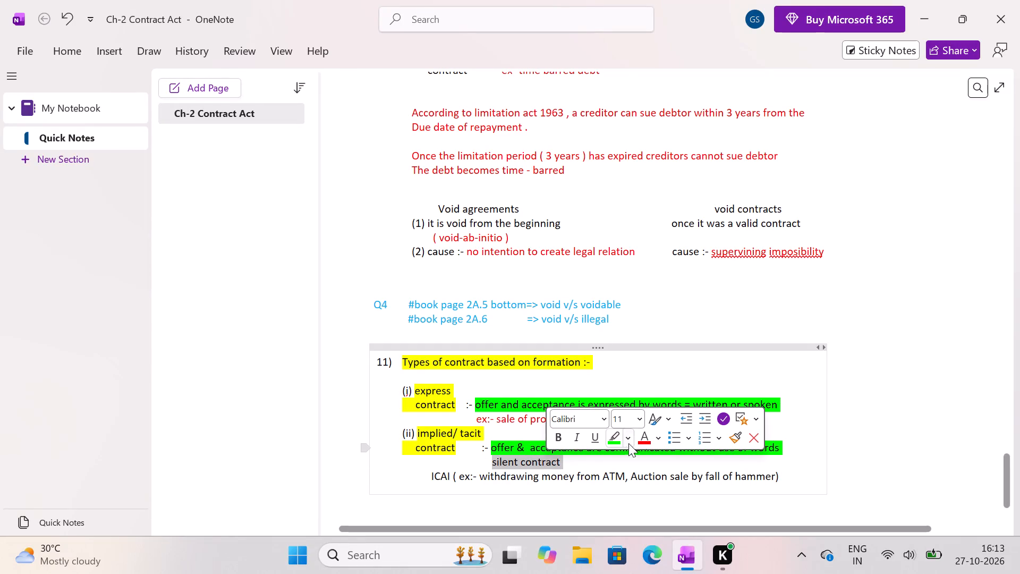
{"action": "left_click", "coordinate": [658, 435]}
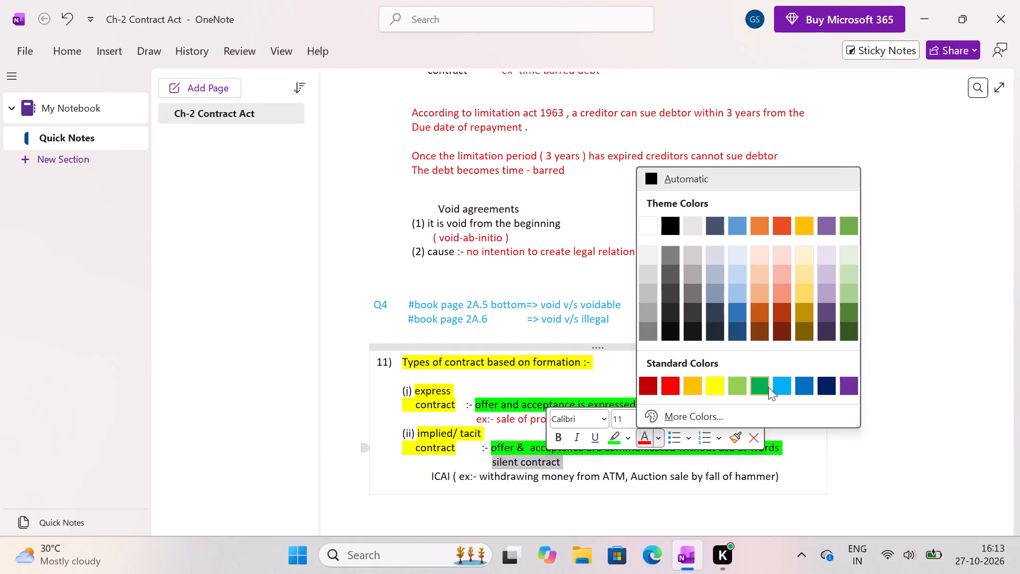
{"action": "left_click", "coordinate": [781, 385]}
{"action": "left_click", "coordinate": [690, 468]}
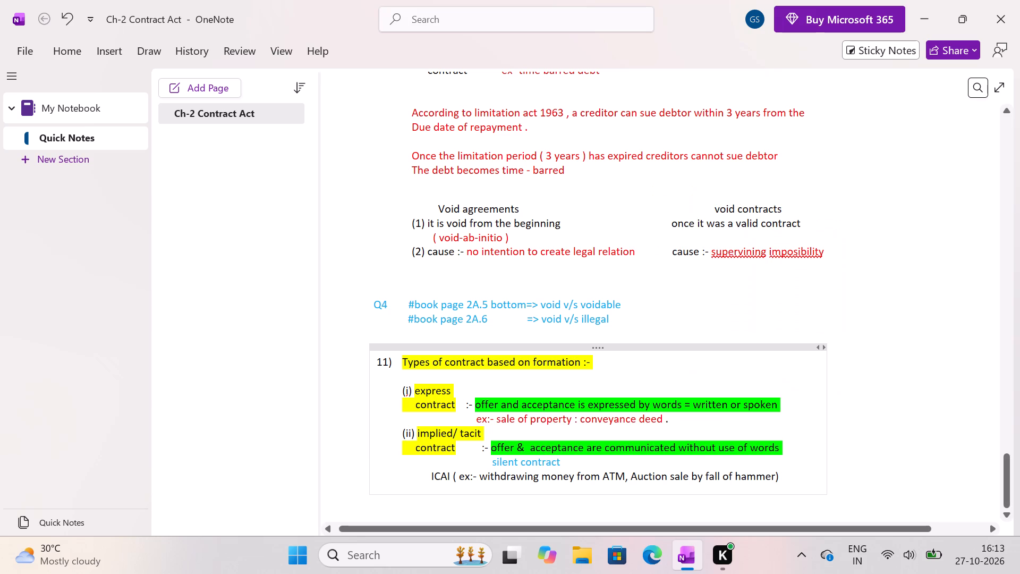
Colour the ICAI example text from "ex:-" to "fall of hammer" red, leaving "ICAI" and the brackets black.
{"action": "scroll", "coordinate": [547, 495], "scroll_direction": "down", "scroll_amount": 2}
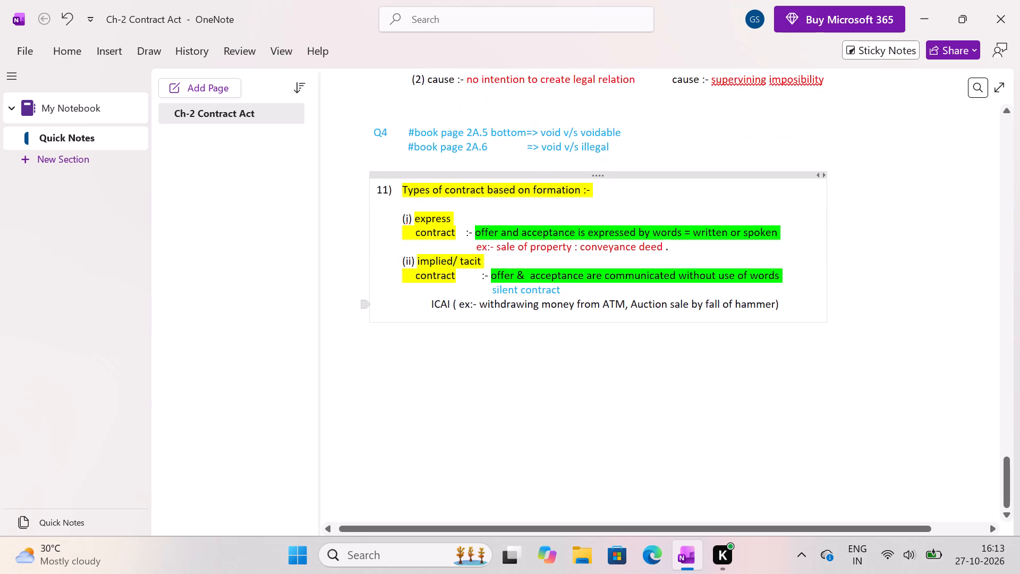
{"action": "left_click", "coordinate": [458, 303]}
{"action": "left_click_drag", "start_coordinate": [458, 303], "coordinate": [751, 313]}
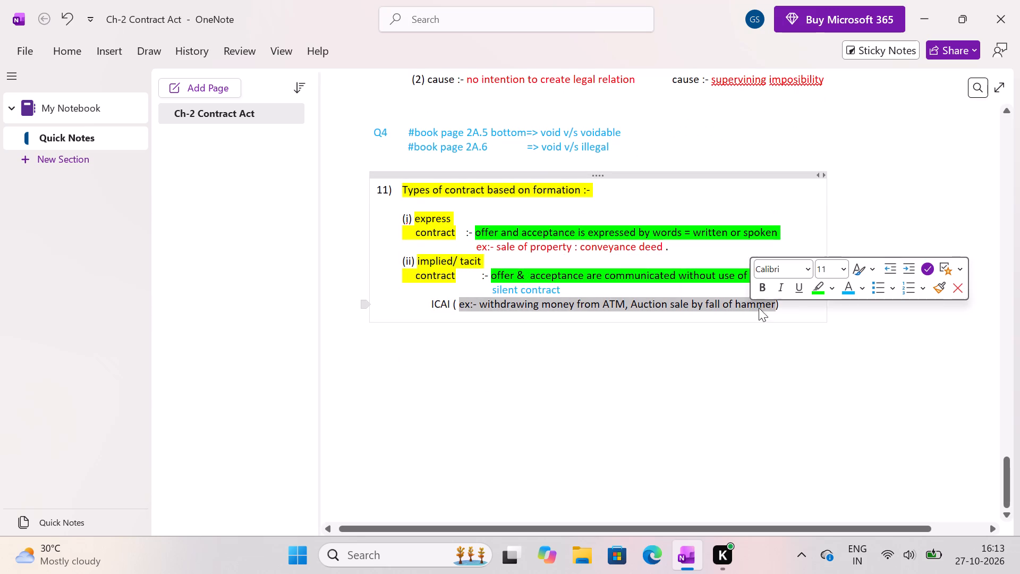
{"action": "left_click", "coordinate": [856, 290]}
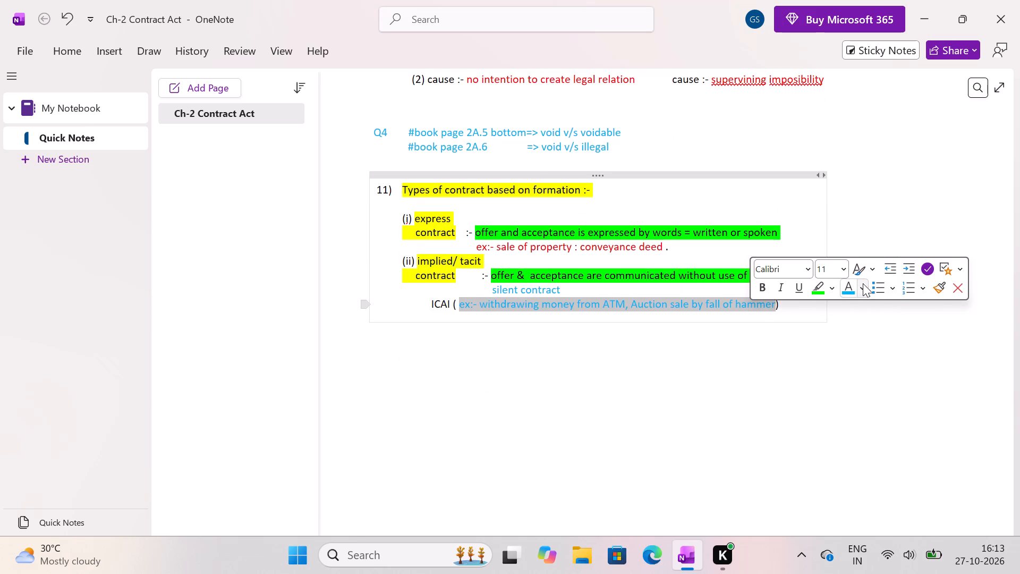
{"action": "left_click", "coordinate": [866, 284]}
{"action": "left_click", "coordinate": [818, 231]}
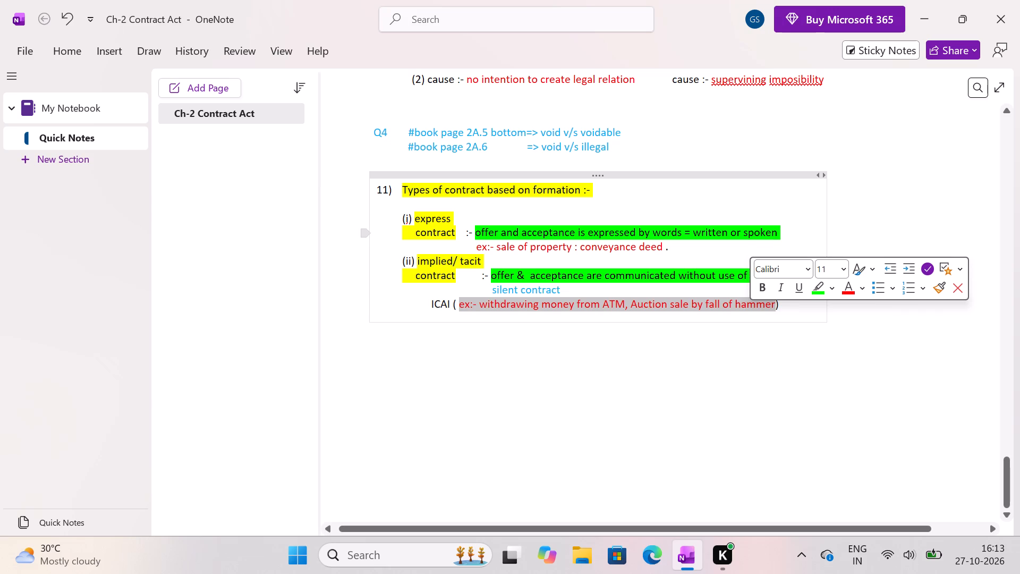
{"action": "left_click", "coordinate": [763, 350]}
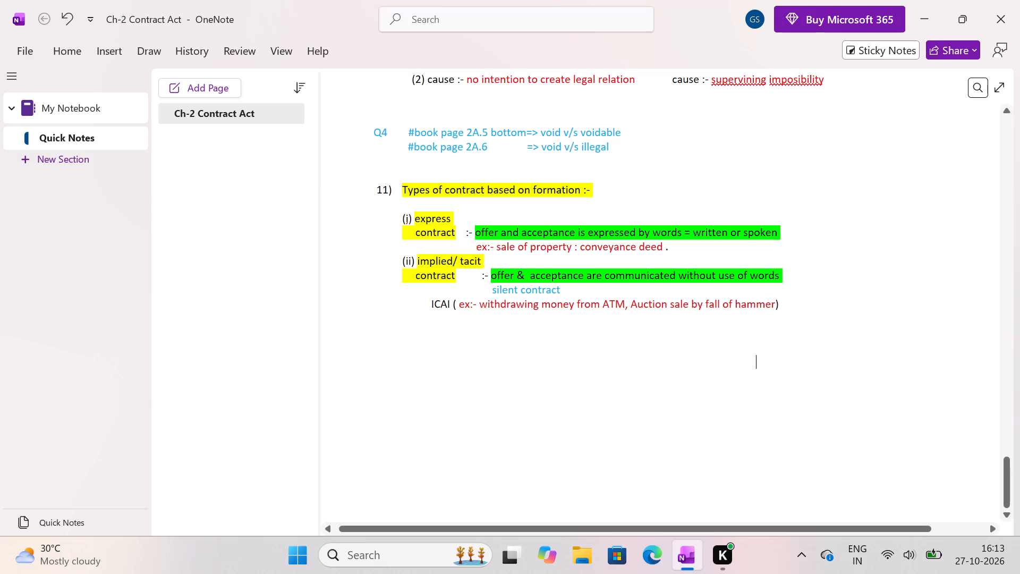
{"action": "left_click", "coordinate": [787, 306]}
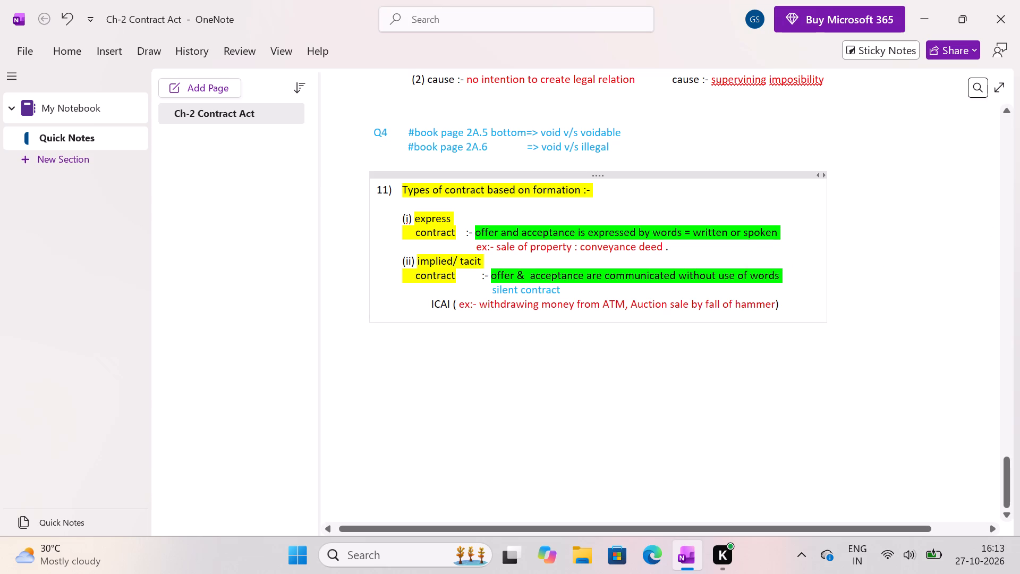
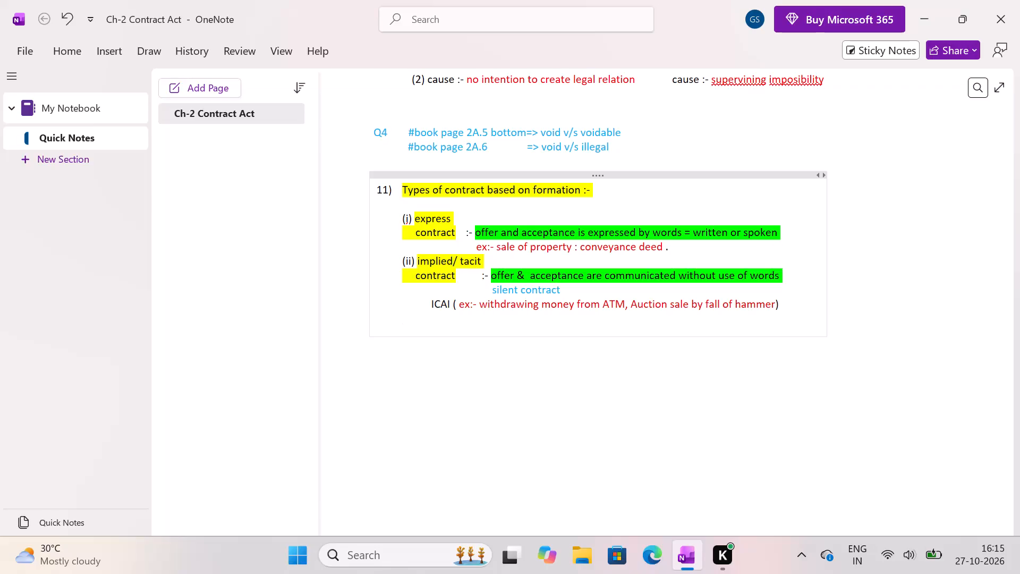
Start a new sub-item numbered "(iv)" on the line below the ICAI example in point 11.
{"action": "type", "text": "("}
{"action": "key", "text": "space"}
{"action": "key", "text": "BackSpace"}
{"action": "type", "text": "iv)"}
{"action": "key", "text": "space"}
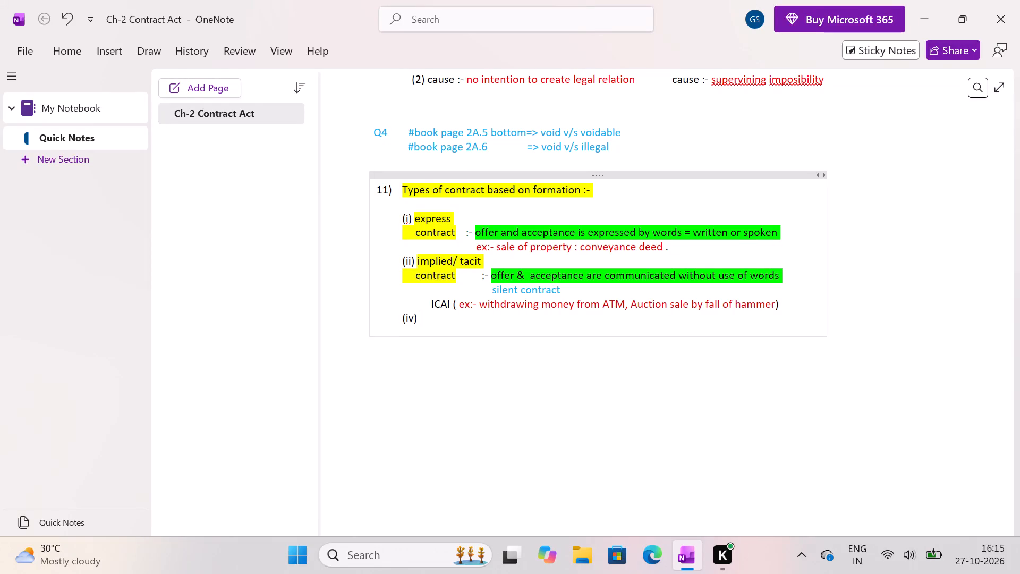
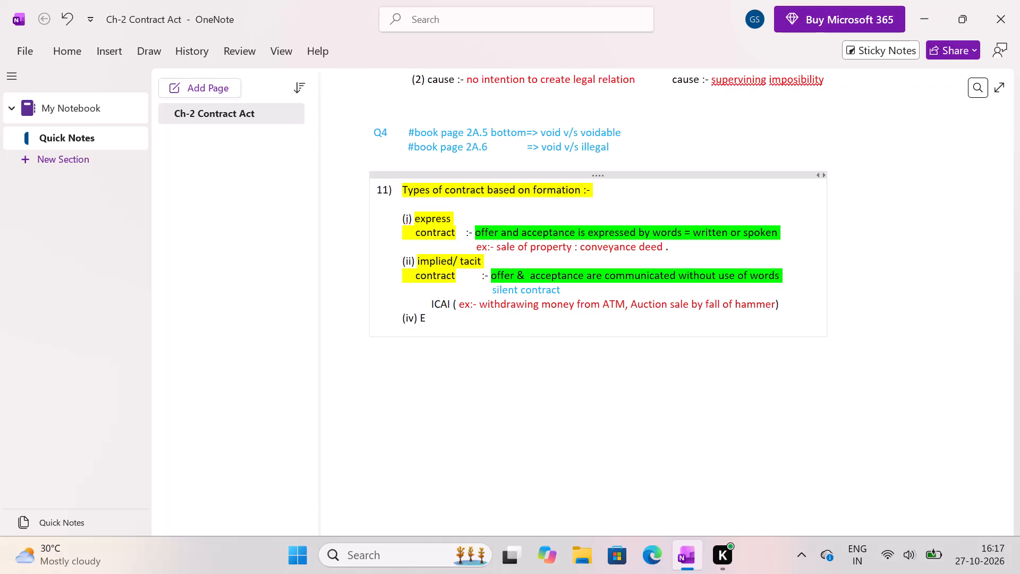
Enter the term "E-contracts :-" after the (iv) number in point 11.
{"action": "type", "text": "contra"}
{"action": "key", "text": "BackSpace"}
{"action": "key", "text": "BackSpace"}
{"action": "key", "text": "BackSpace"}
{"action": "key", "text": "BackSpace"}
{"action": "key", "text": "BackSpace"}
{"action": "key", "text": "BackSpace"}
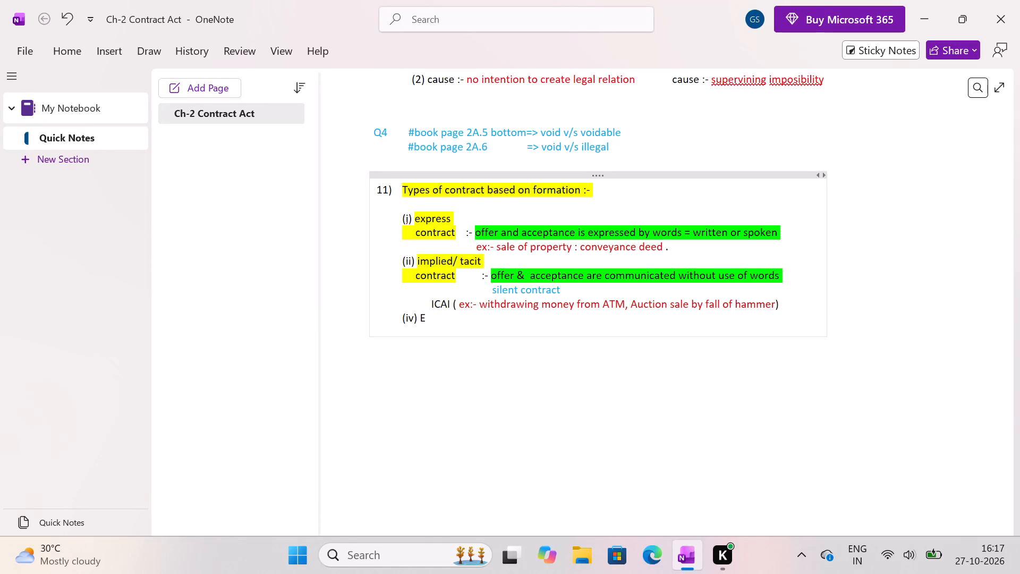
{"action": "key", "text": "BackSpace"}
{"action": "type", "text": "-"}
{"action": "key", "text": "space"}
{"action": "key", "text": "BackSpace"}
{"action": "type", "text": "com"}
{"action": "key", "text": "BackSpace"}
{"action": "key", "text": "m"}
{"action": "key", "text": "BackSpace"}
{"action": "type", "text": "ntractys"}
{"action": "key", "text": "space"}
{"action": "key", "text": "BackSpace"}
{"action": "key", "text": "BackSpace"}
{"action": "key", "text": "BackSpace"}
{"action": "type", "text": "s"}
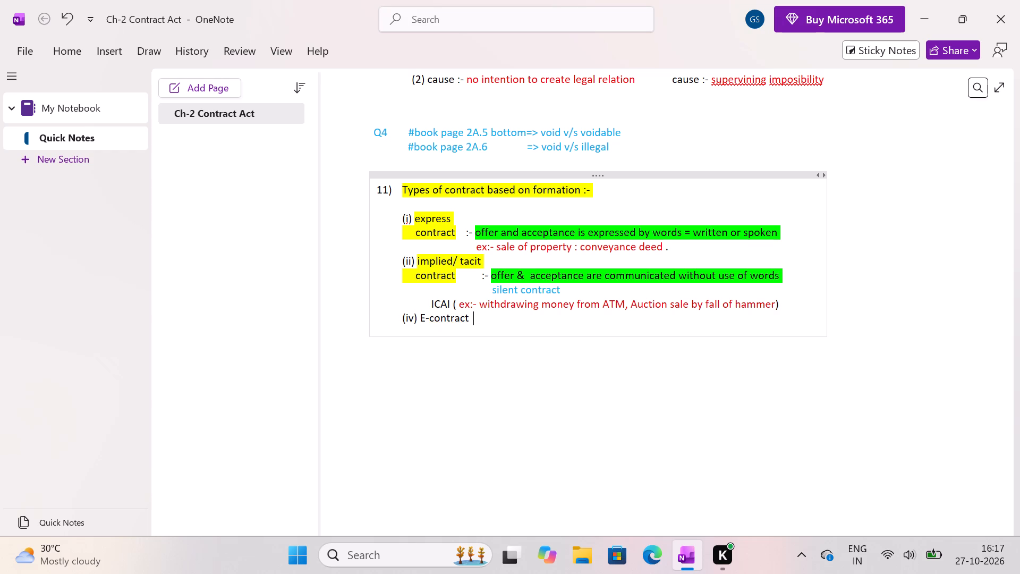
{"action": "key", "text": "space"}
{"action": "type", "text": ":-"}
{"action": "key", "text": "space"}
Begin the E-contracts definition with the words "the offer & acceptence".
{"action": "type", "text": "teh"}
{"action": "key", "text": "BackSpace"}
{"action": "key", "text": "BackSpace"}
{"action": "type", "text": "he"}
{"action": "key", "text": "space"}
{"action": "type", "text": "offer"}
{"action": "key", "text": "space"}
{"action": "type", "text": "&"}
{"action": "key", "text": "space"}
{"action": "type", "text": "acceo"}
{"action": "key", "text": "BackSpace"}
{"action": "type", "text": "pt"}
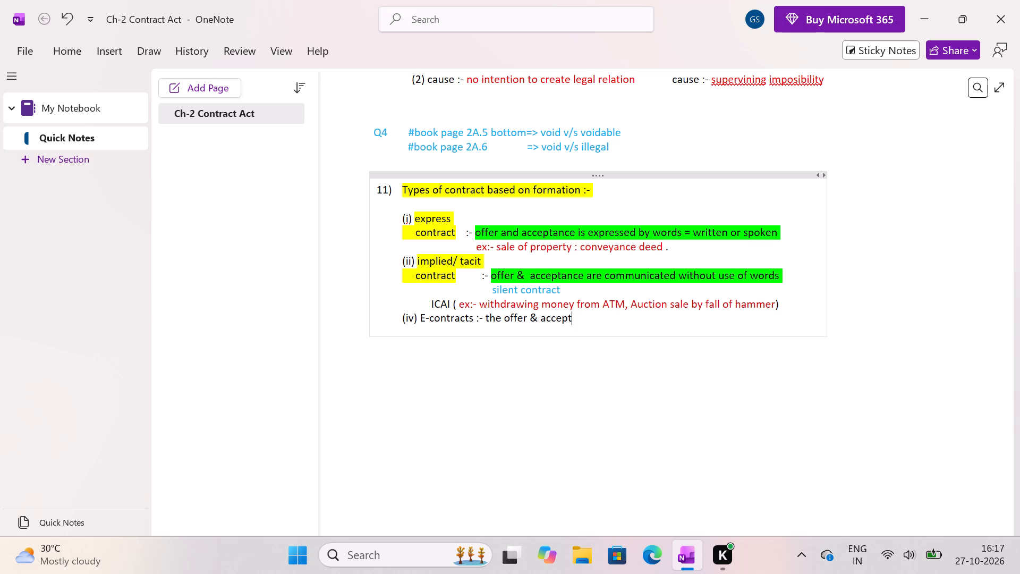
{"action": "type", "text": "ence"}
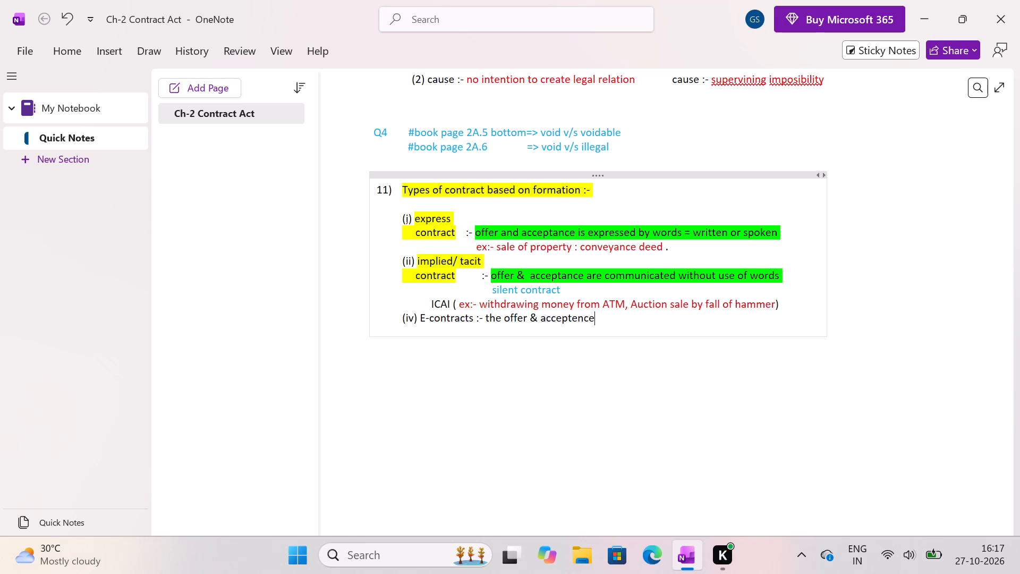
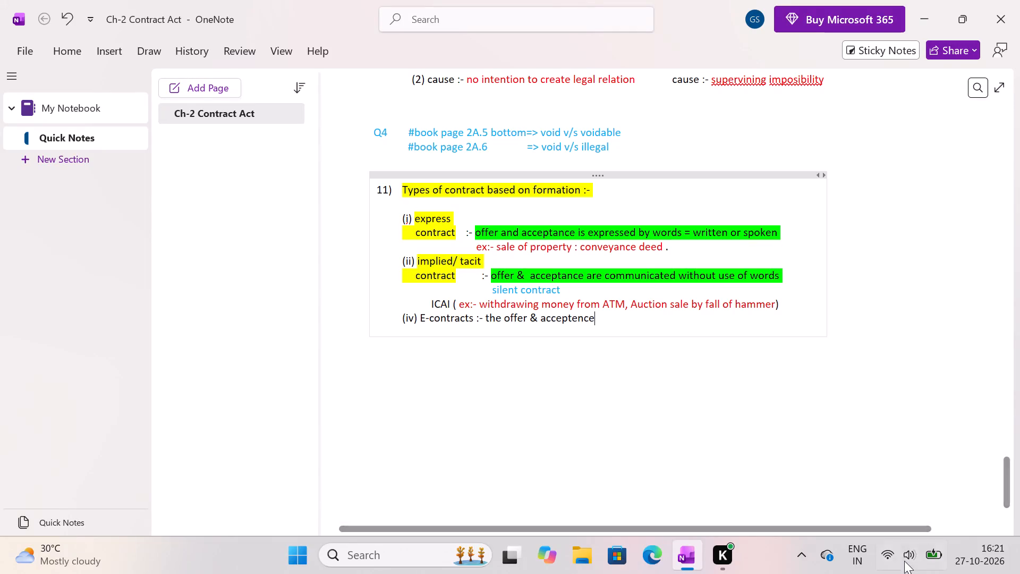
Turn on Bluetooth and connect the Airdopes 120 earphones.
{"action": "left_click", "coordinate": [901, 560]}
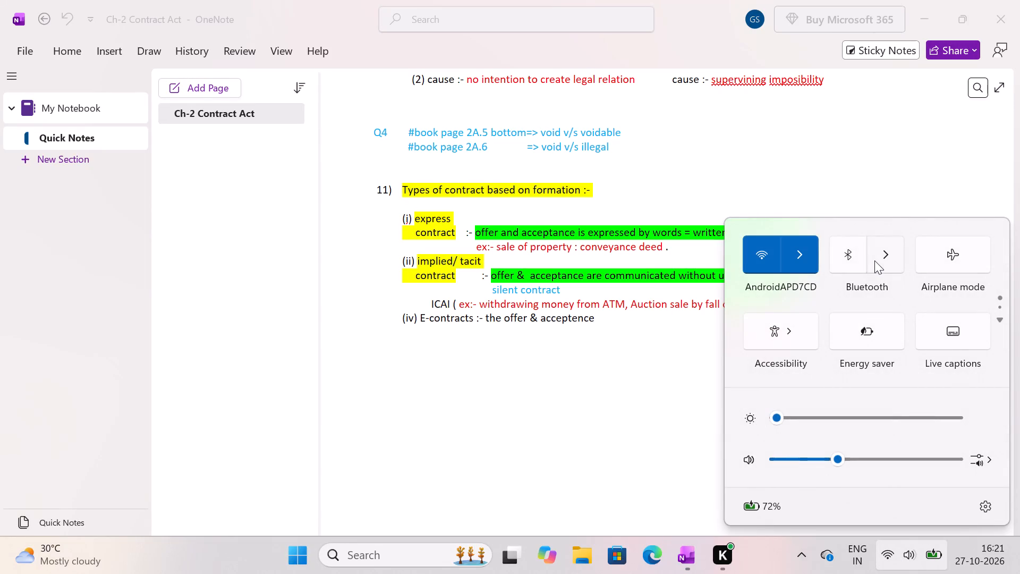
{"action": "left_click", "coordinate": [851, 257]}
{"action": "left_click", "coordinate": [879, 250]}
{"action": "left_click", "coordinate": [894, 256]}
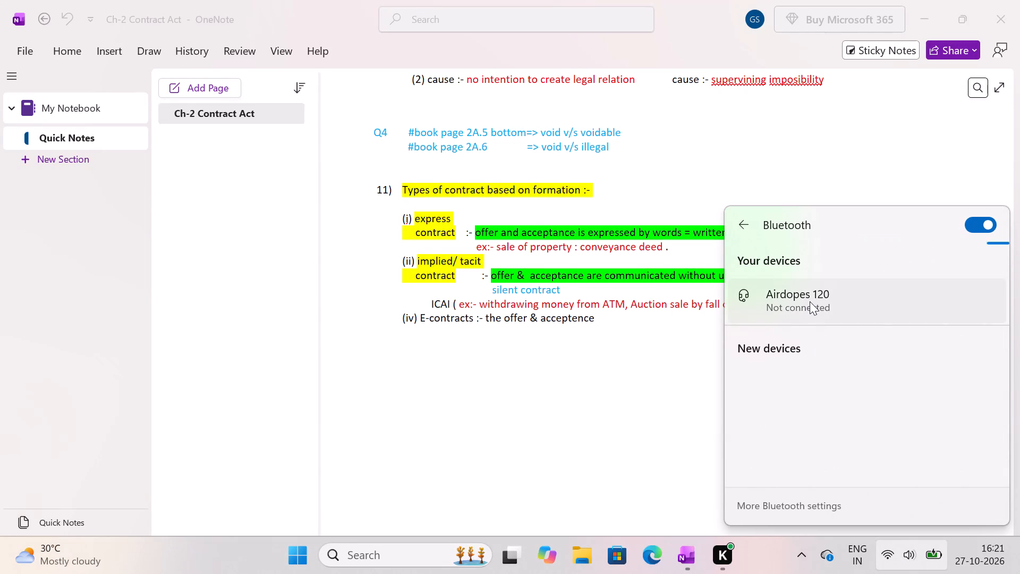
{"action": "left_click", "coordinate": [810, 301]}
{"action": "left_click", "coordinate": [644, 391]}
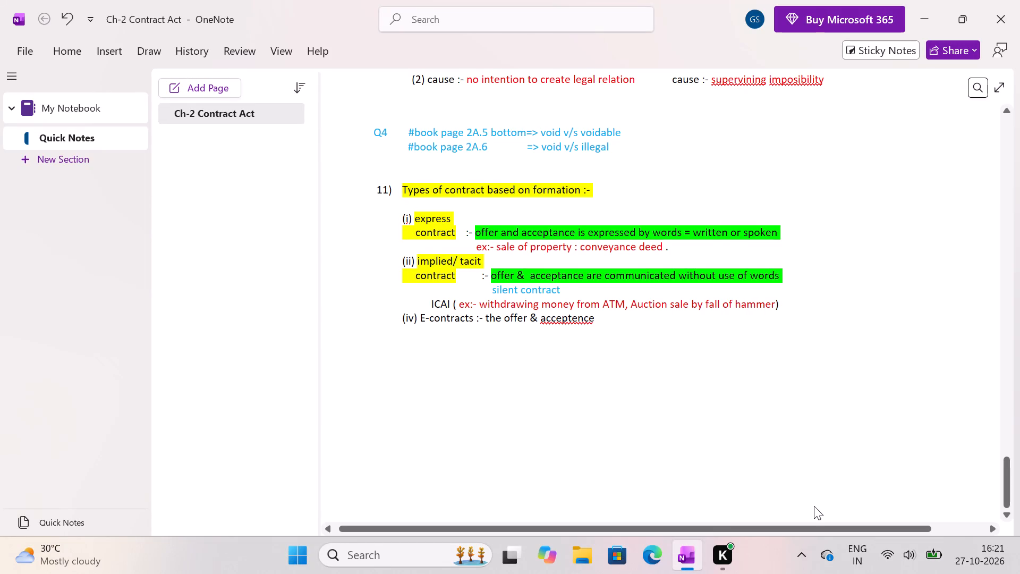
{"action": "left_click", "coordinate": [905, 561]}
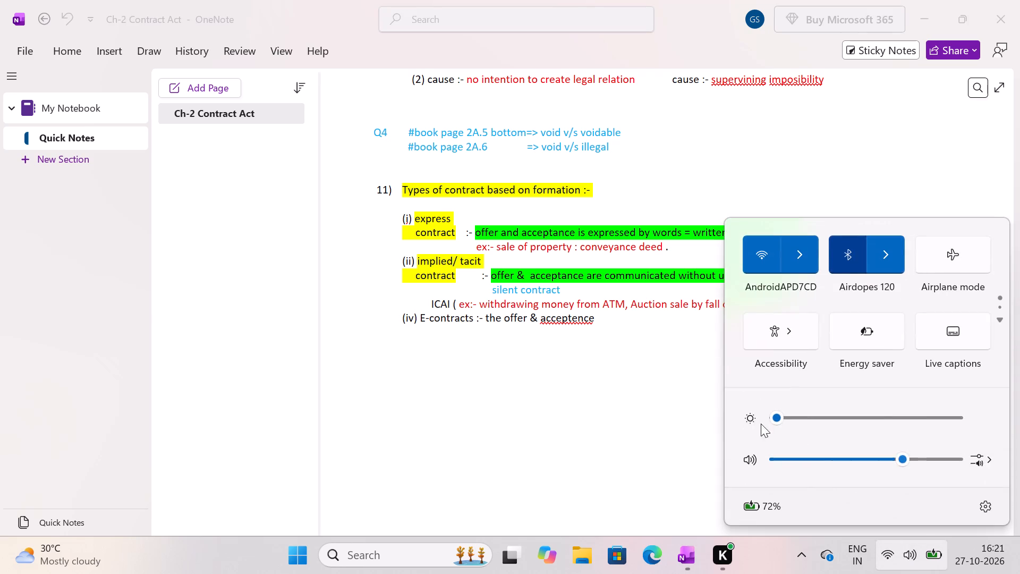
{"action": "left_click", "coordinate": [611, 385]}
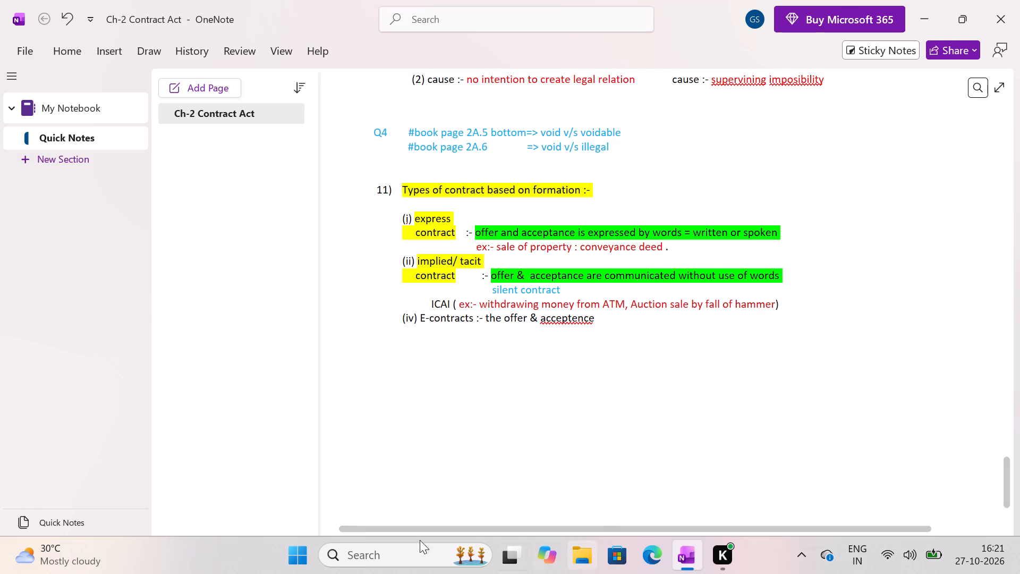
Switch to Microsoft Edge and start a web search with "in".
{"action": "left_click", "coordinate": [658, 554]}
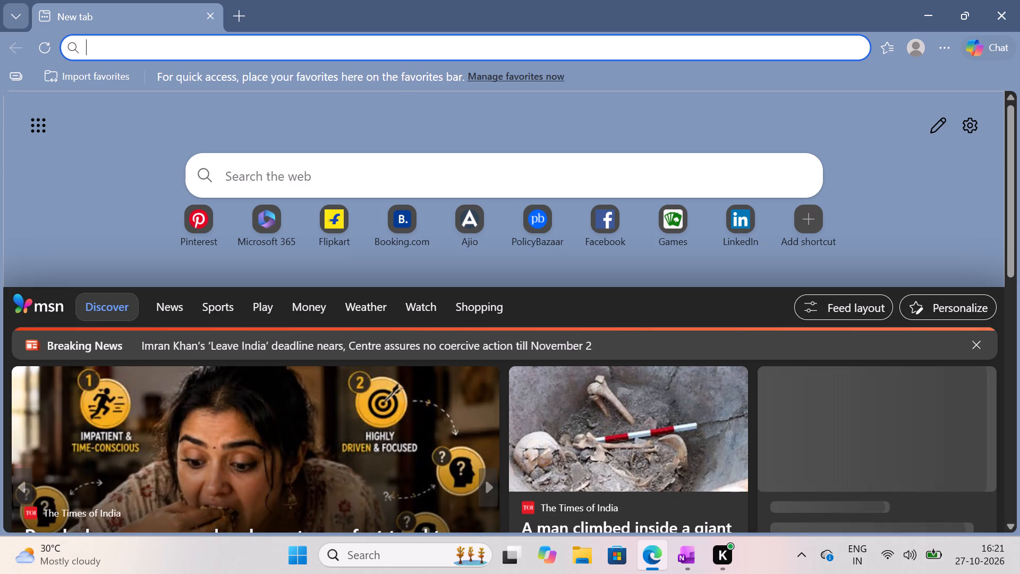
{"action": "left_click", "coordinate": [397, 181]}
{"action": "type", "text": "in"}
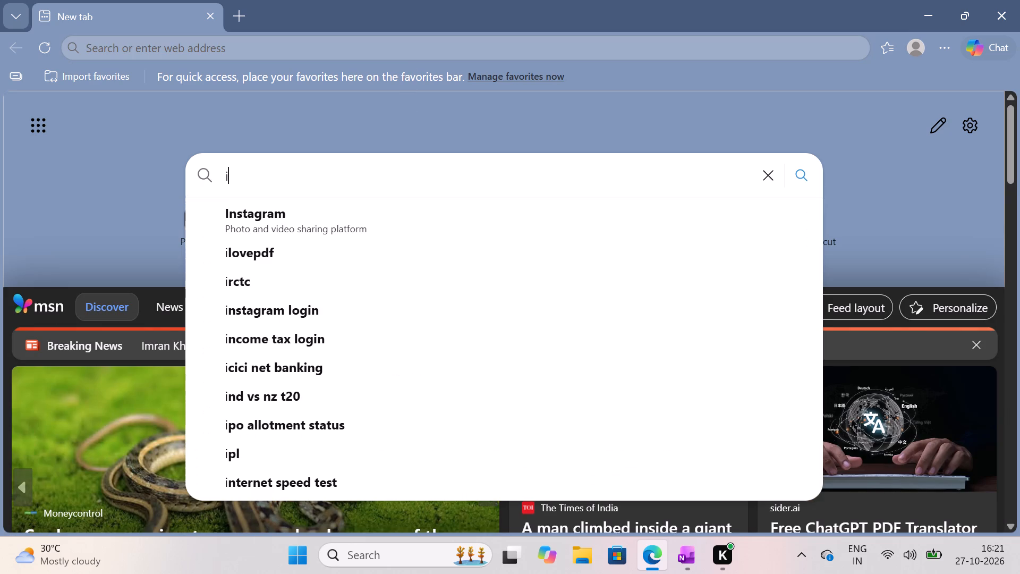
{"action": "left_click", "coordinate": [269, 193]}
{"action": "left_click", "coordinate": [275, 215]}
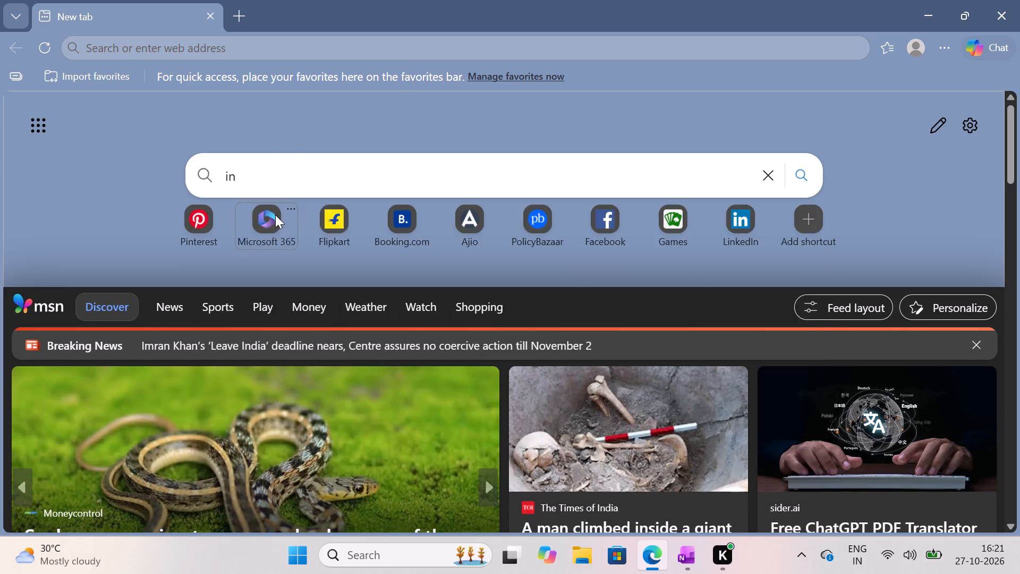
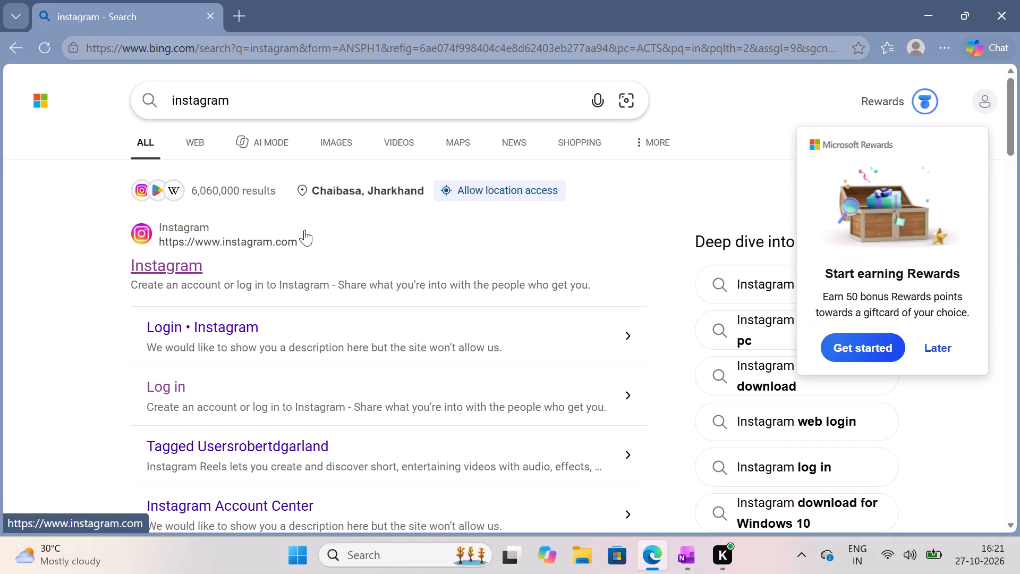
Open the Instagram website from the search results and go to its direct messages inbox.
{"action": "left_click", "coordinate": [180, 254]}
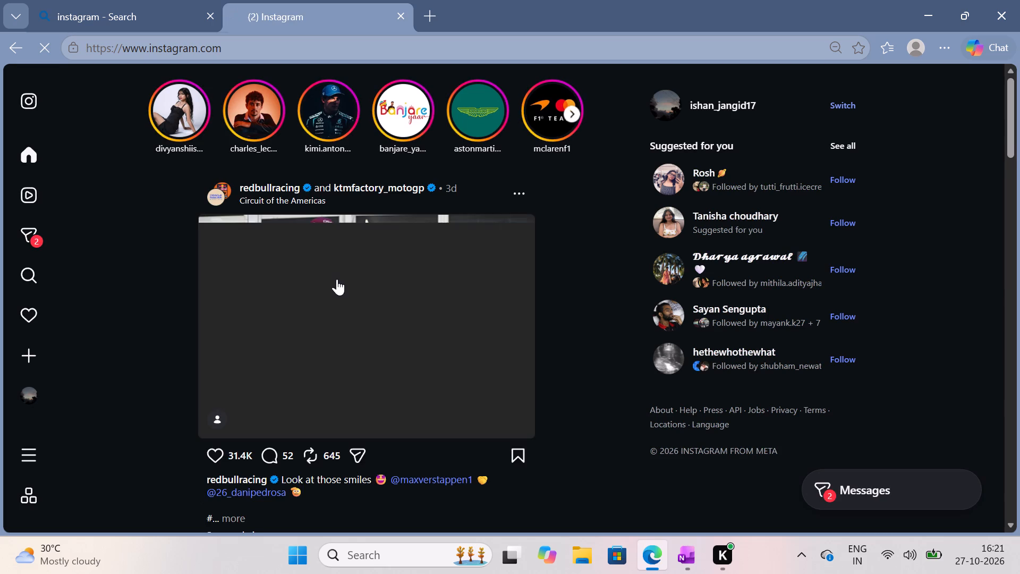
{"action": "left_click", "coordinate": [32, 239]}
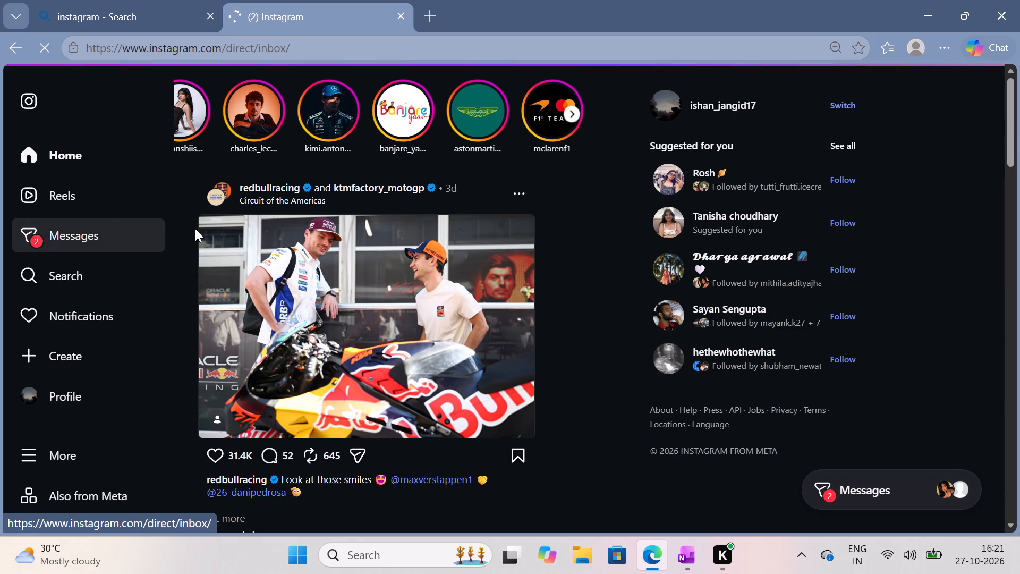
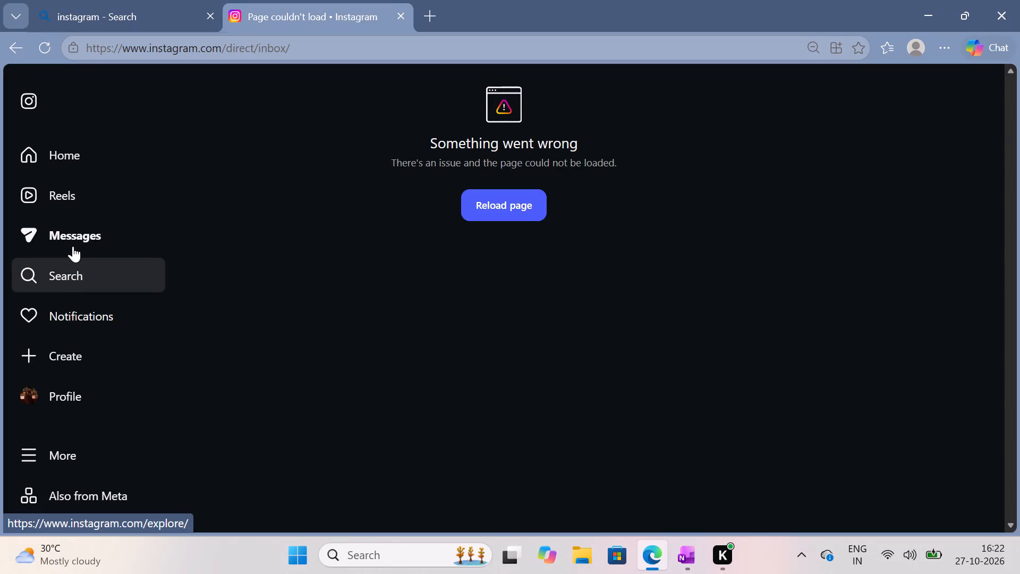
Try to open the Instagram messages inbox in Microsoft Edge.
{"action": "left_click", "coordinate": [71, 236]}
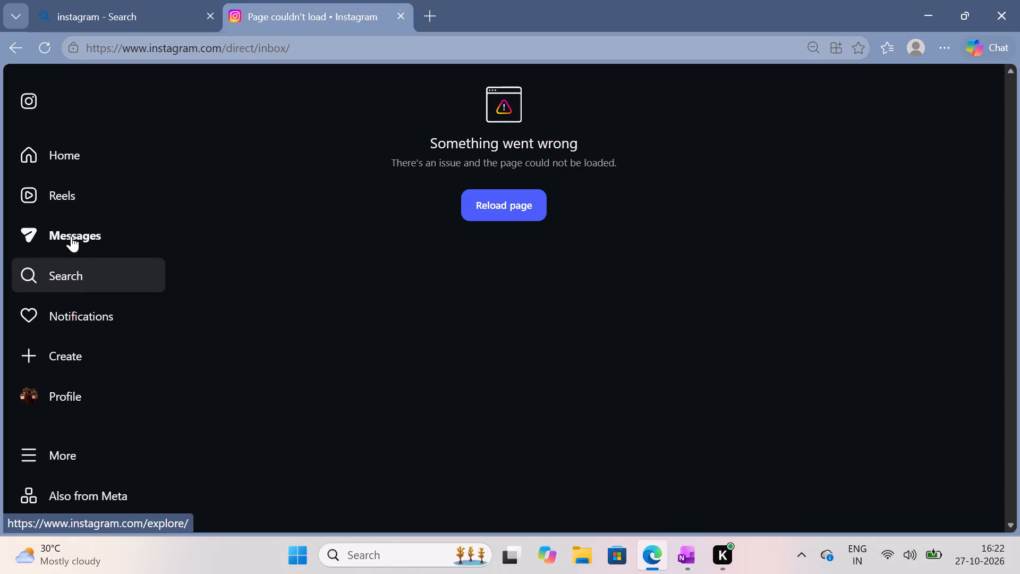
{"action": "left_click", "coordinate": [72, 236]}
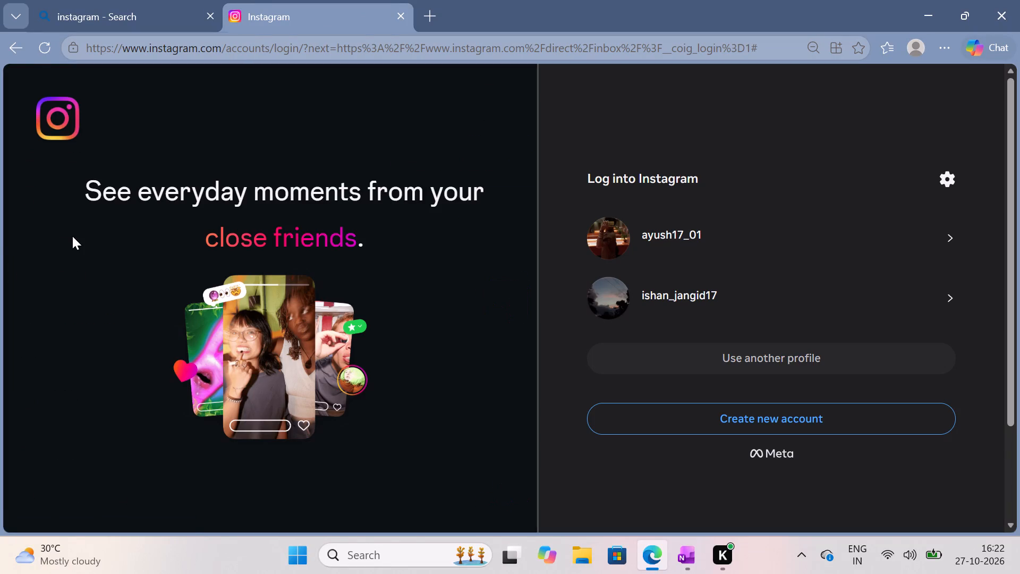
Log into Instagram with the first saved profile and save its login info for next time.
{"action": "left_click", "coordinate": [704, 227]}
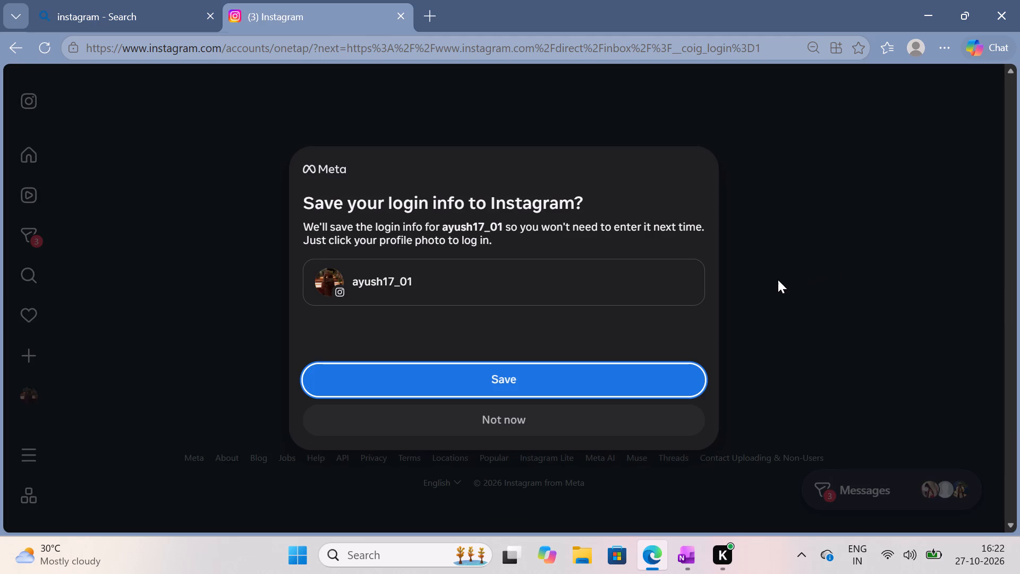
{"action": "left_click", "coordinate": [592, 370]}
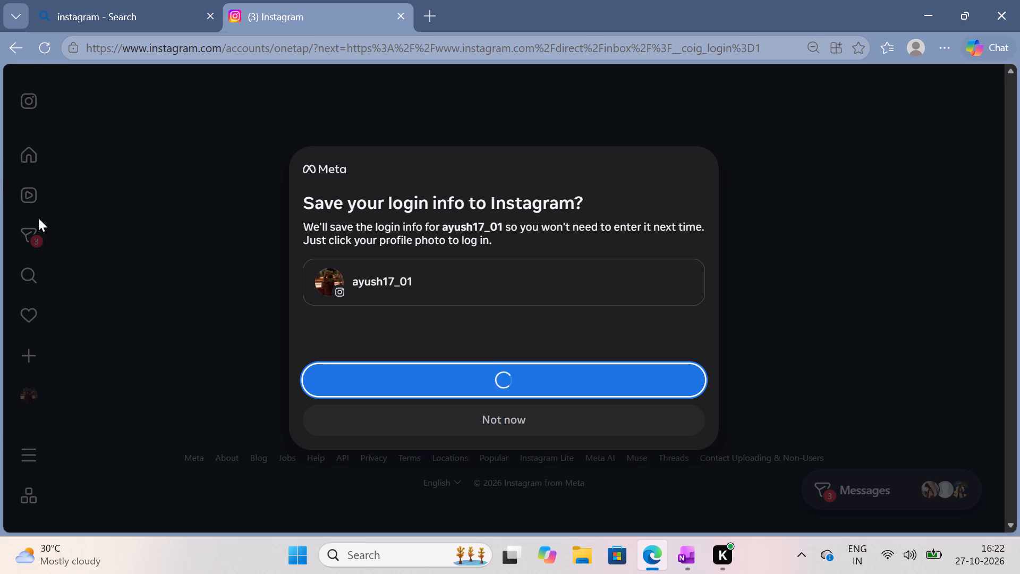
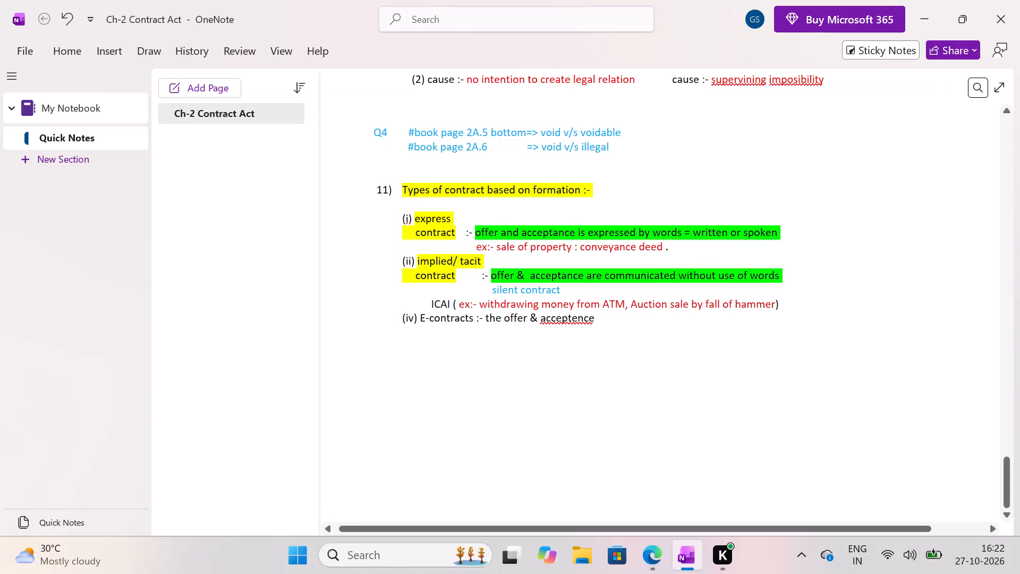
Correct the misspelled last word of the E-contracts line to "acceptance".
{"action": "left_click", "coordinate": [600, 319]}
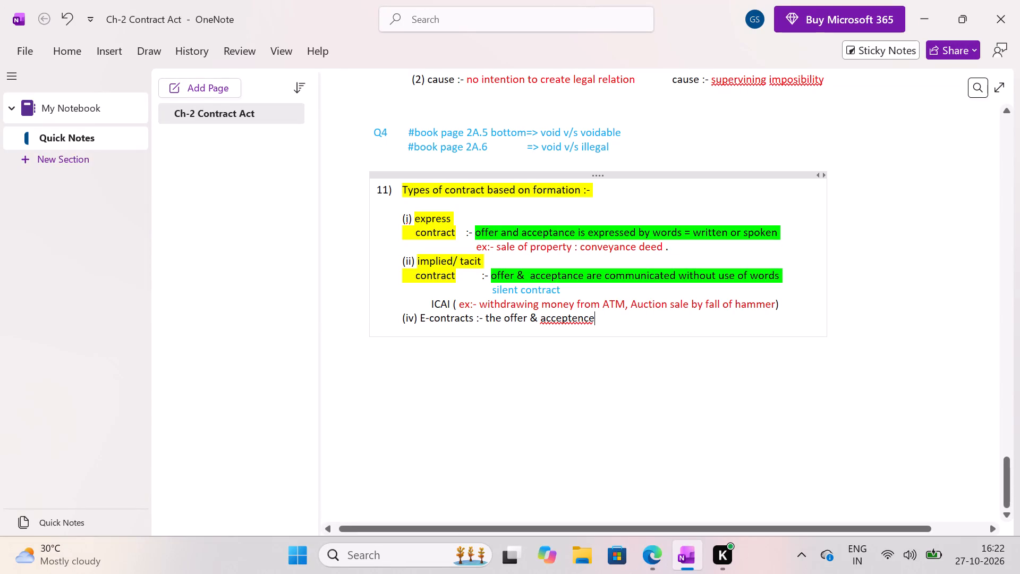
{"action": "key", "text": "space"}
{"action": "key", "text": "Left"}
{"action": "key", "text": "Left"}
{"action": "key", "text": "Left"}
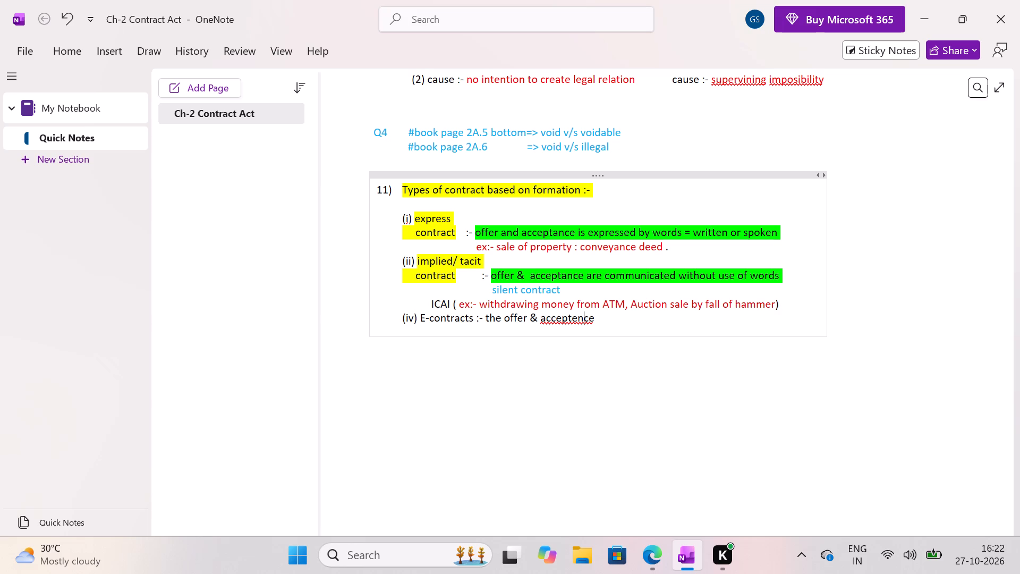
{"action": "key", "text": "Left"}
{"action": "key", "text": "BackSpace"}
Correct the misspelled word in the E-contracts definition to "acceptance".
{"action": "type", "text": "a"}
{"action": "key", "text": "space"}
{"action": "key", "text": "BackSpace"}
Continue the E-contracts definition after "acceptance" with the words "is commuicated by".
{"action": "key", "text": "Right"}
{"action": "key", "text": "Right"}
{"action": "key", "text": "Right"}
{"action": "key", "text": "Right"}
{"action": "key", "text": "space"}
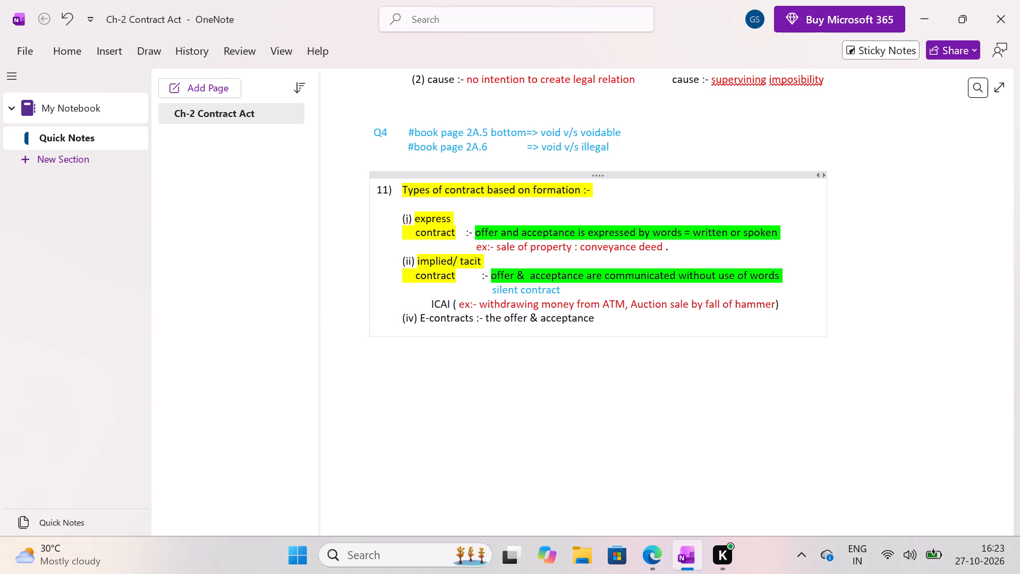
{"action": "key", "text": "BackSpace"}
{"action": "type", "text": "is"}
{"action": "key", "text": "space"}
{"action": "type", "text": "comm"}
{"action": "type", "text": "uicates"}
{"action": "key", "text": "BackSpace"}
{"action": "type", "text": "d"}
{"action": "key", "text": "space"}
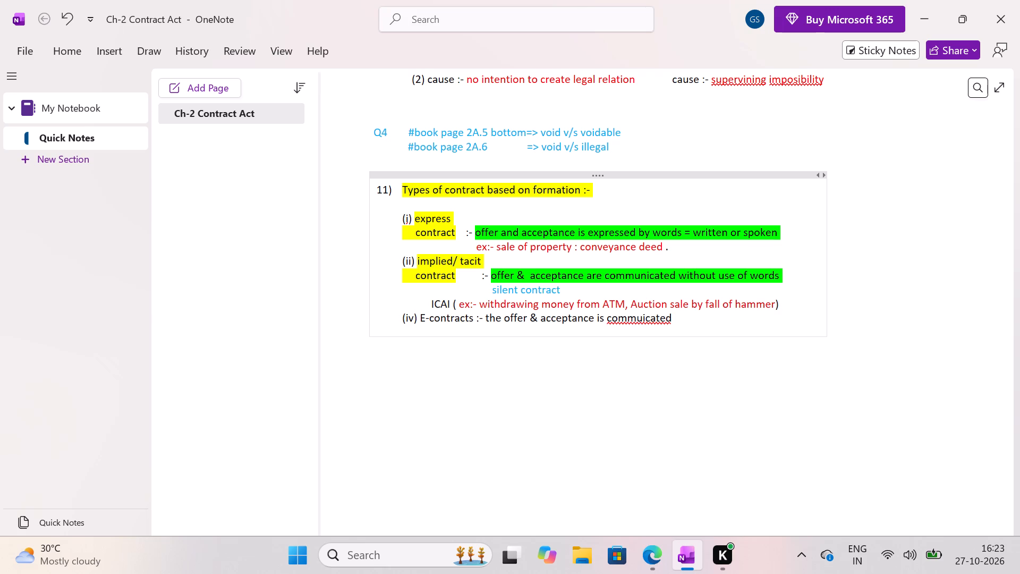
{"action": "type", "text": "by"}
{"action": "key", "text": "space"}
Extend the E-contracts definition with "electronic means such as:-" to introduce the list of means.
{"action": "key", "text": "e"}
{"action": "type", "text": "lectroni"}
{"action": "type", "text": "c"}
{"action": "key", "text": "space"}
{"action": "type", "text": "means"}
{"action": "key", "text": "space"}
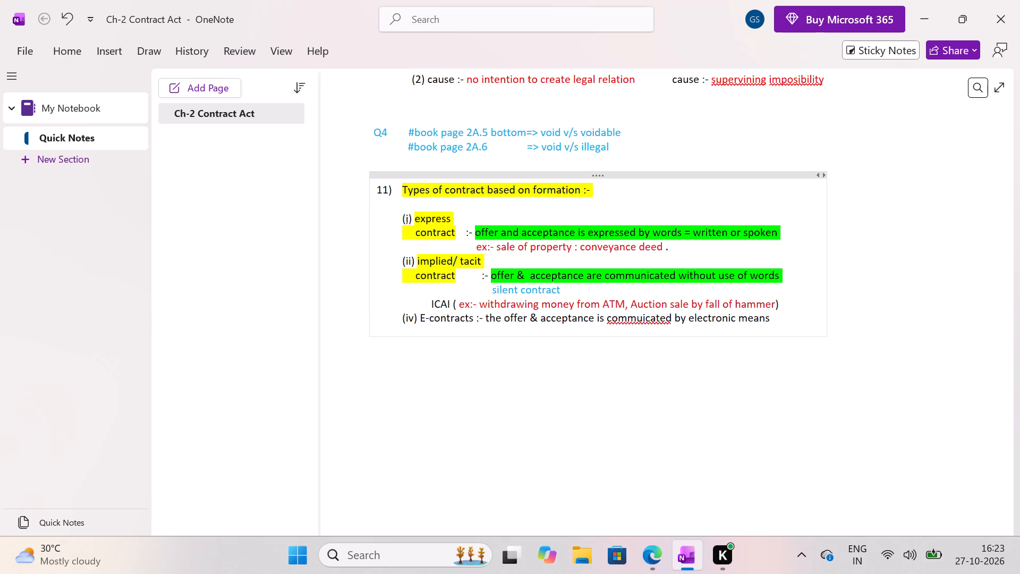
{"action": "type", "text": "suc"}
{"action": "type", "text": "h as"}
{"action": "key", "text": "space"}
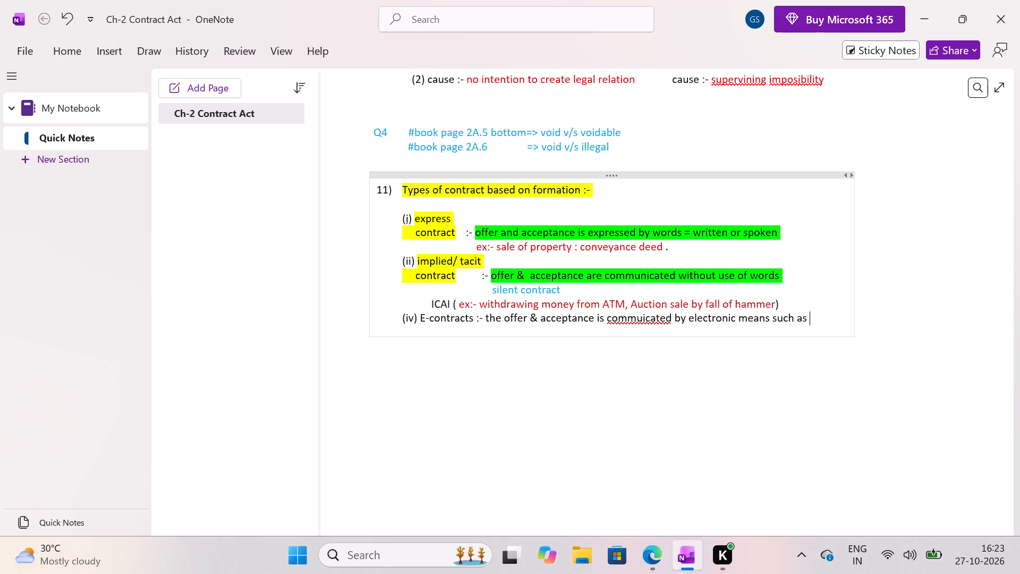
{"action": "key", "text": "BackSpace"}
{"action": "type", "text": ":-"}
{"action": "key", "text": "space"}
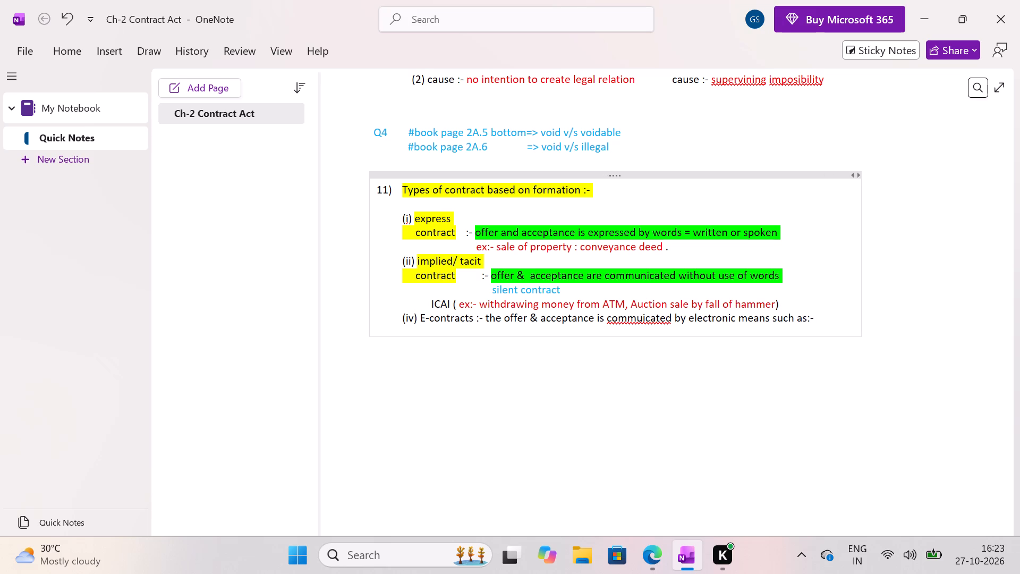
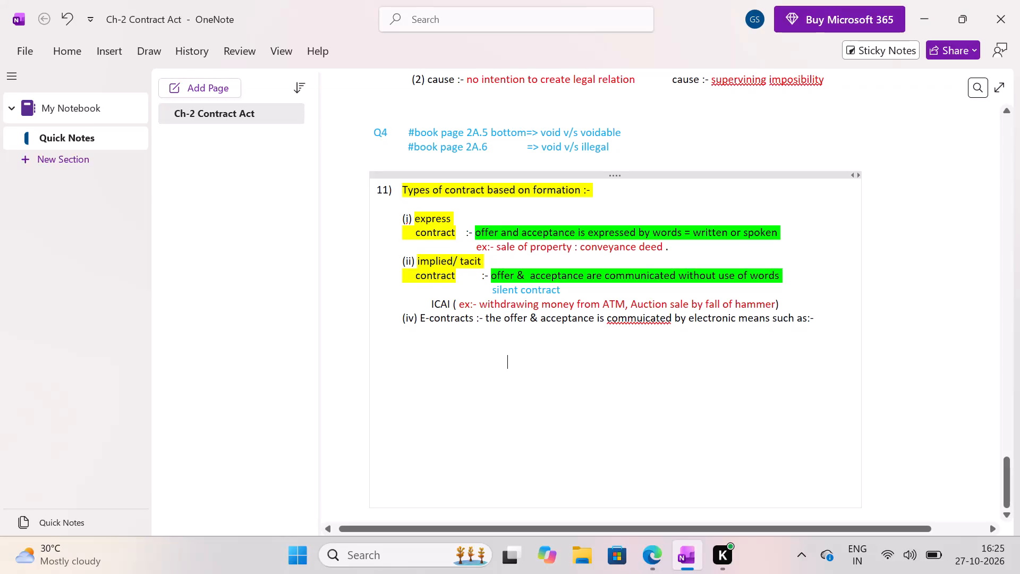
Start a separate note just below the E-contracts definition listing the electronic means "Email" and "web" on separate lines.
{"action": "left_click", "coordinate": [482, 341]}
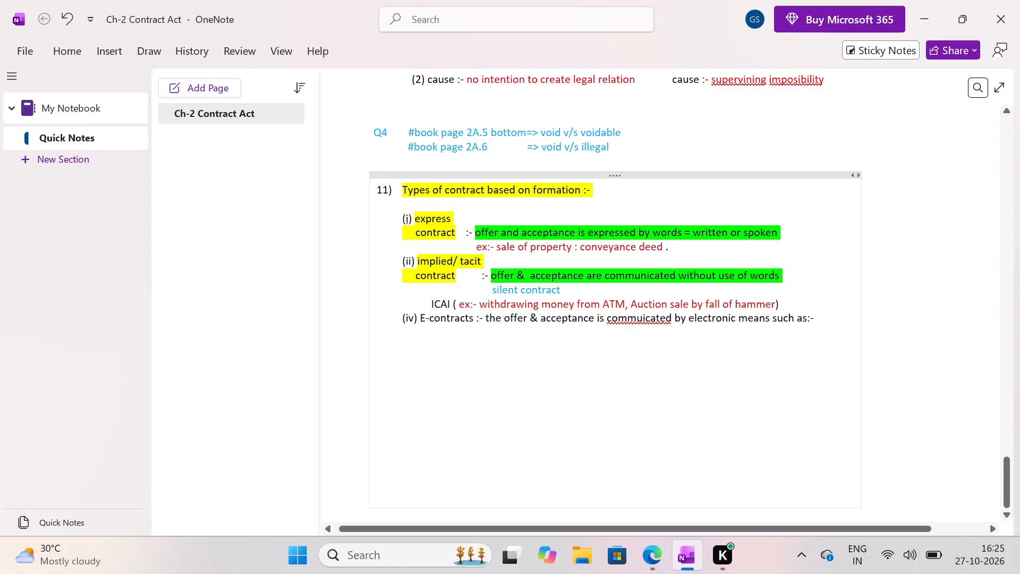
{"action": "left_click", "coordinate": [499, 343]}
{"action": "double_click", "coordinate": [492, 342]}
{"action": "type", "text": "email"}
{"action": "key", "text": "space"}
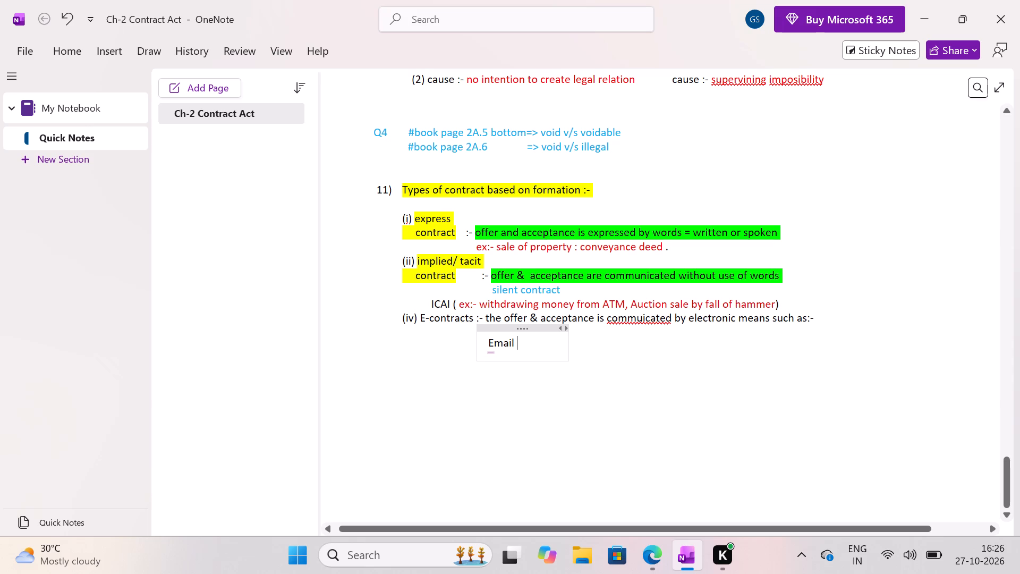
{"action": "key", "text": "Return"}
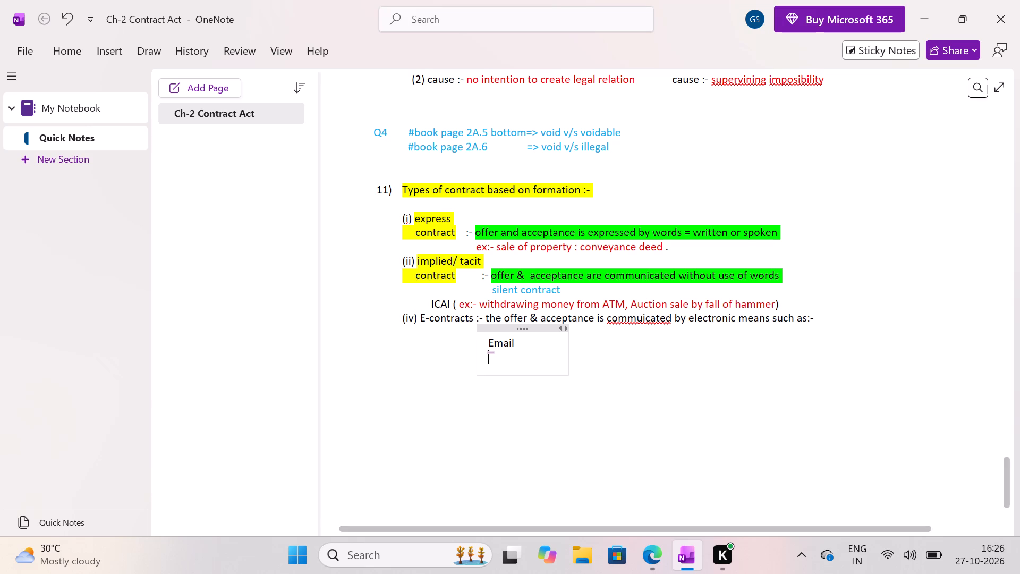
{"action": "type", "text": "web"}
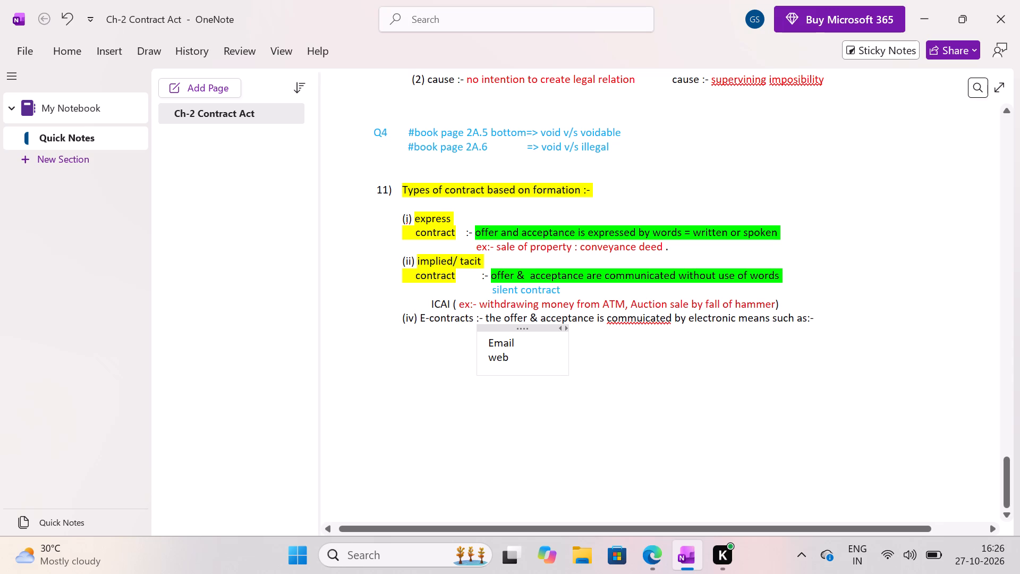
Complete the second electronic means in the list so that it reads "Website/apps".
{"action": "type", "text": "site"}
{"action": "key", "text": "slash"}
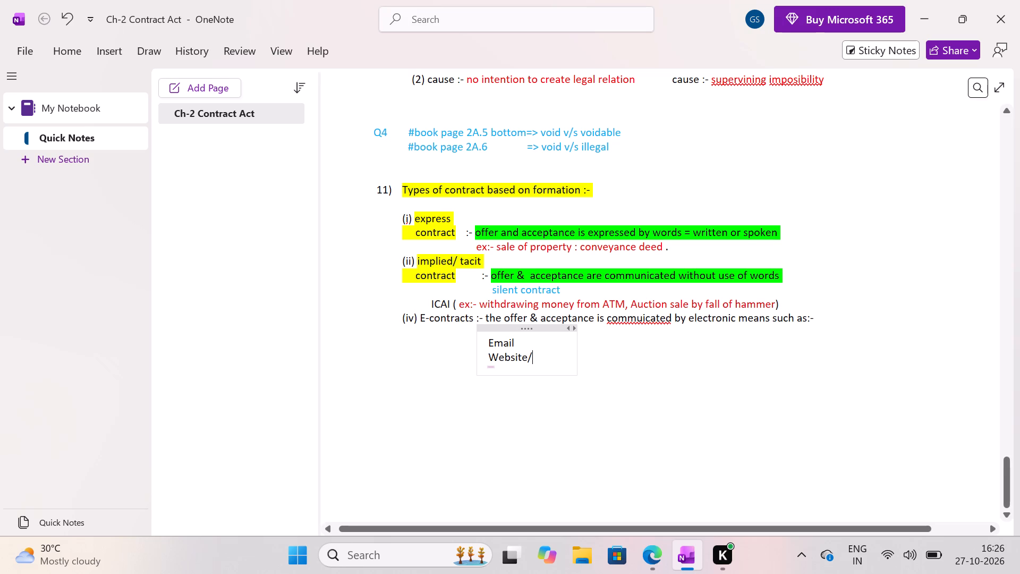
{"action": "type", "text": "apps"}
Add the remark "( all e-commerce transactions)" on the Website/apps line, set off from it by a wide gap.
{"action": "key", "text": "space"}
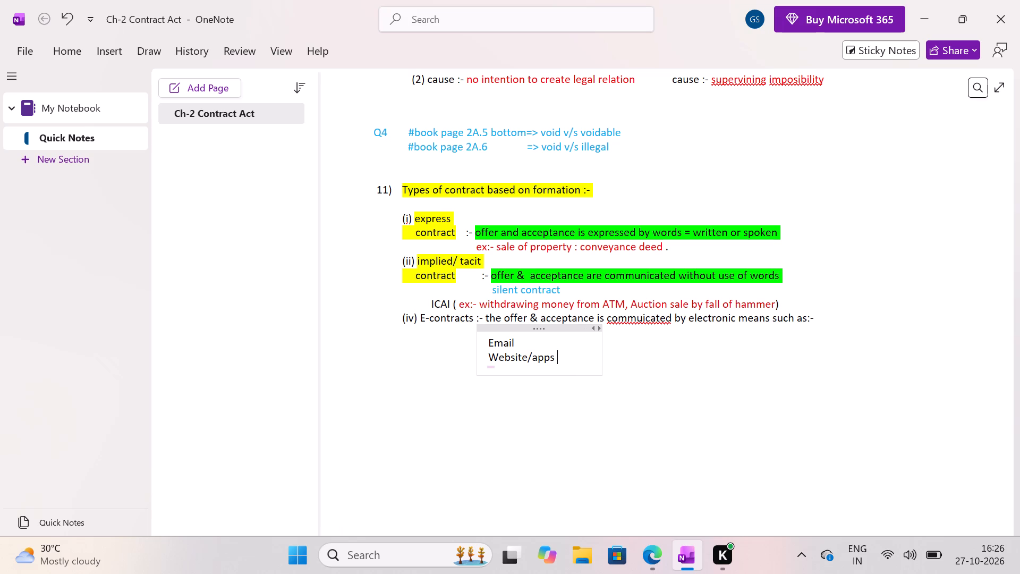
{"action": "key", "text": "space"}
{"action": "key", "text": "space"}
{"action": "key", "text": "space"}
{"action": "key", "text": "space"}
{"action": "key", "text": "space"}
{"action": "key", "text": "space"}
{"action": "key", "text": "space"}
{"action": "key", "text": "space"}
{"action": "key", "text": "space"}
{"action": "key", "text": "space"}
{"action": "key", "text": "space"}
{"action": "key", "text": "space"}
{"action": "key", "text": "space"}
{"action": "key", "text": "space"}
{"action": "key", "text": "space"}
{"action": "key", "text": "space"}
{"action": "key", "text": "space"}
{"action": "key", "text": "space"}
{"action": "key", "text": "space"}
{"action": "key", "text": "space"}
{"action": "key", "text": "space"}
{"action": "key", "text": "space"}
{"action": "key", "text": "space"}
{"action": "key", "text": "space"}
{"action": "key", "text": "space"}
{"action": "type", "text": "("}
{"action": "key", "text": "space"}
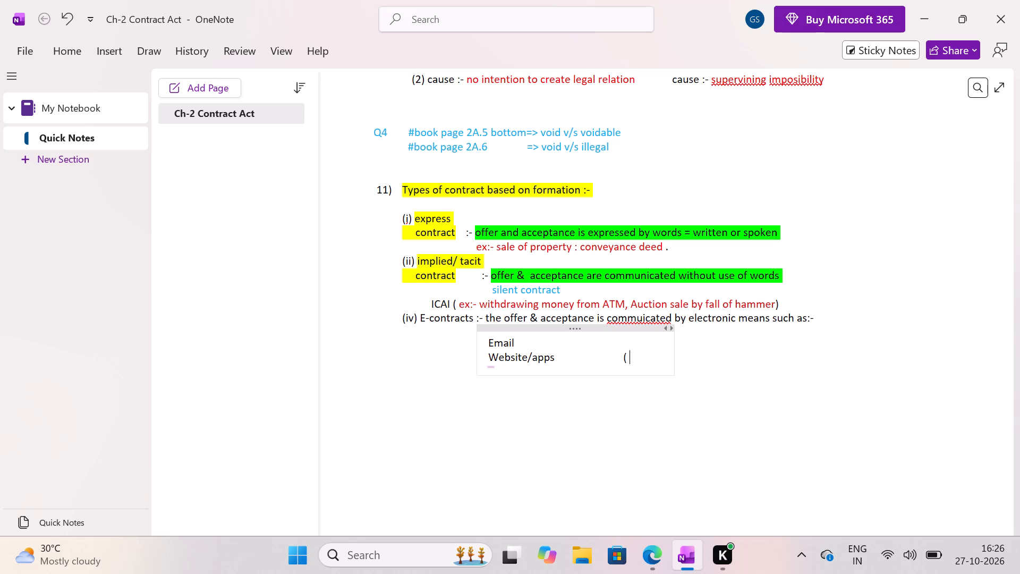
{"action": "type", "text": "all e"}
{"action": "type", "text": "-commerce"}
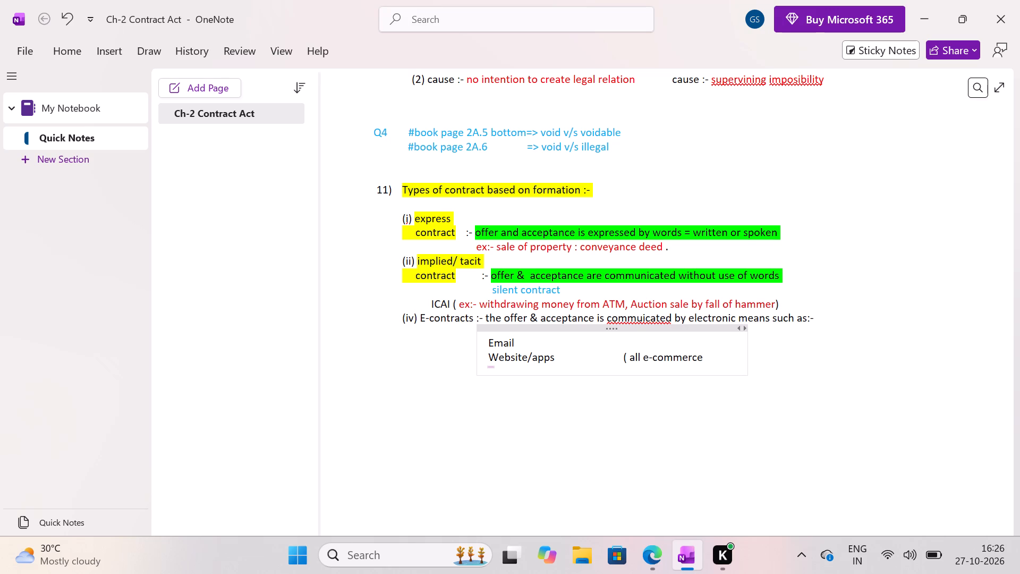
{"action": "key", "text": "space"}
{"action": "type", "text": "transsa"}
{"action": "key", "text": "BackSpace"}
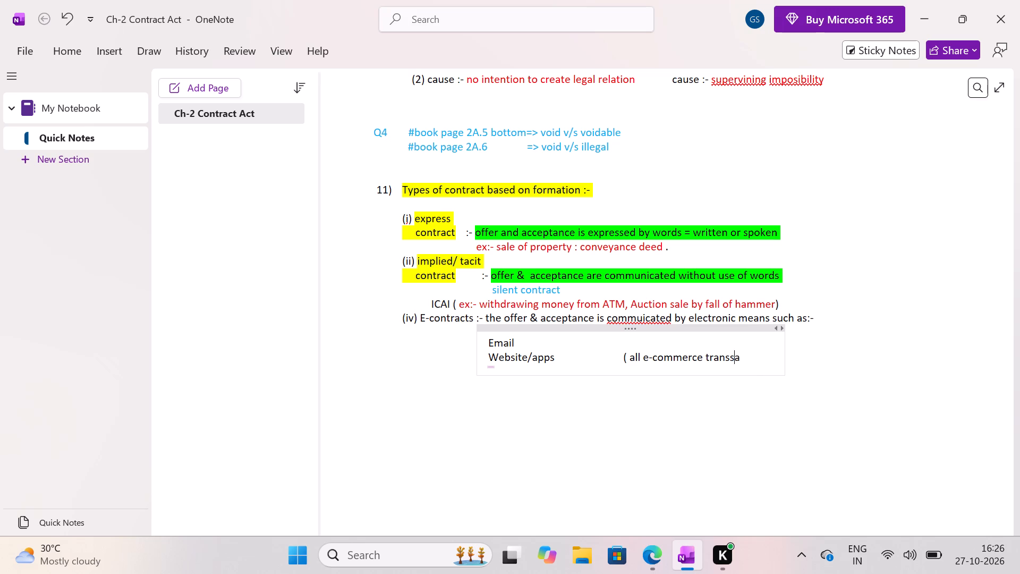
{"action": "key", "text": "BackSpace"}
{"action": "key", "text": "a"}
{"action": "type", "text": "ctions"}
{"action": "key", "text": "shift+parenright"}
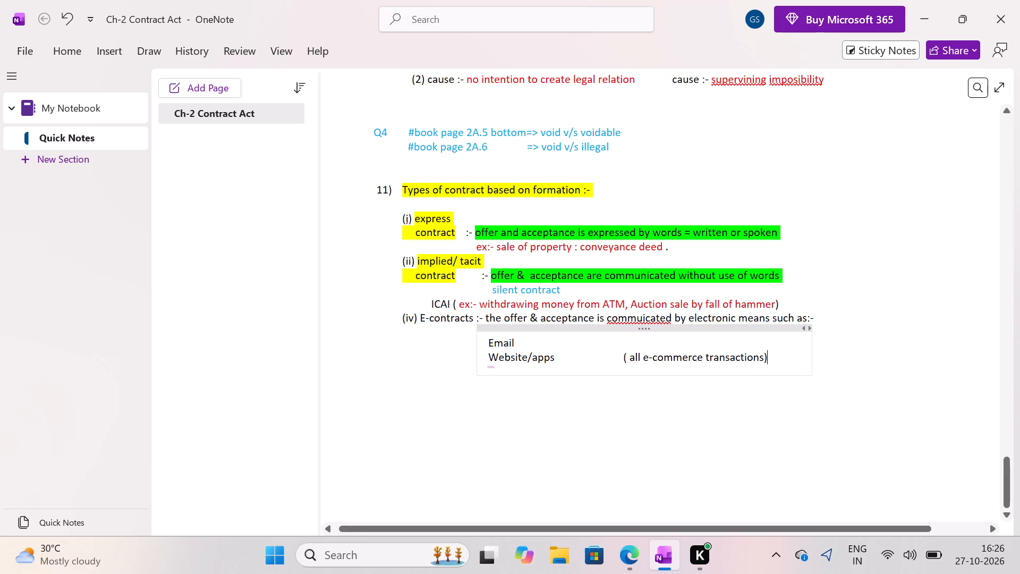
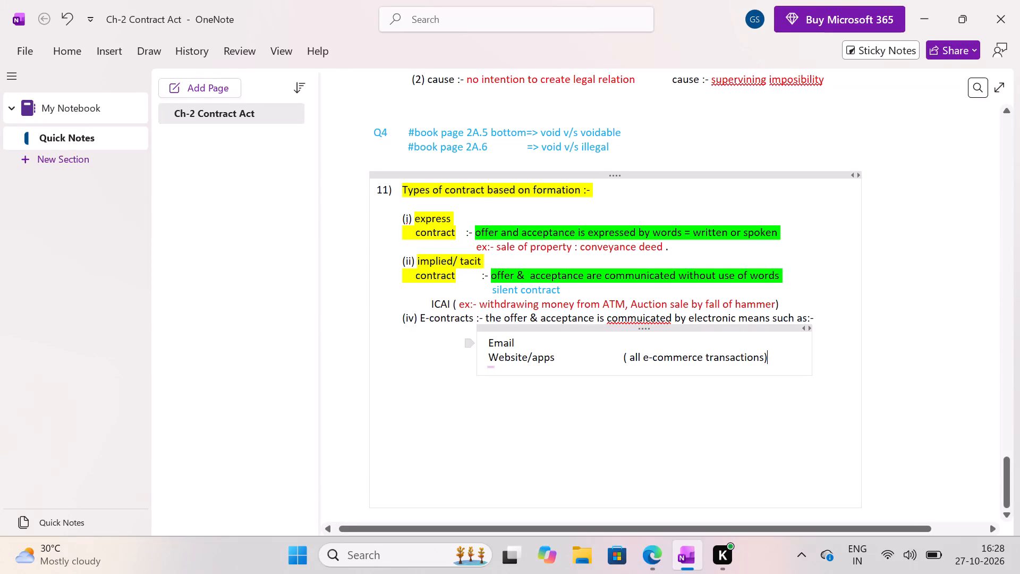
Insert a ">" marker in front of "Email" in the list of electronic means.
{"action": "left_click", "coordinate": [479, 343]}
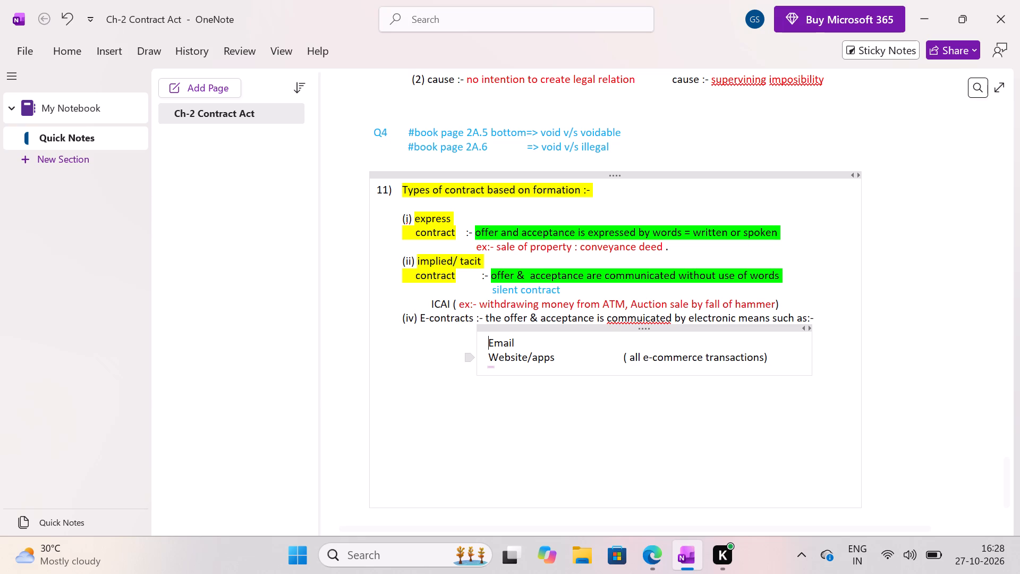
{"action": "key", "text": "shift+greater"}
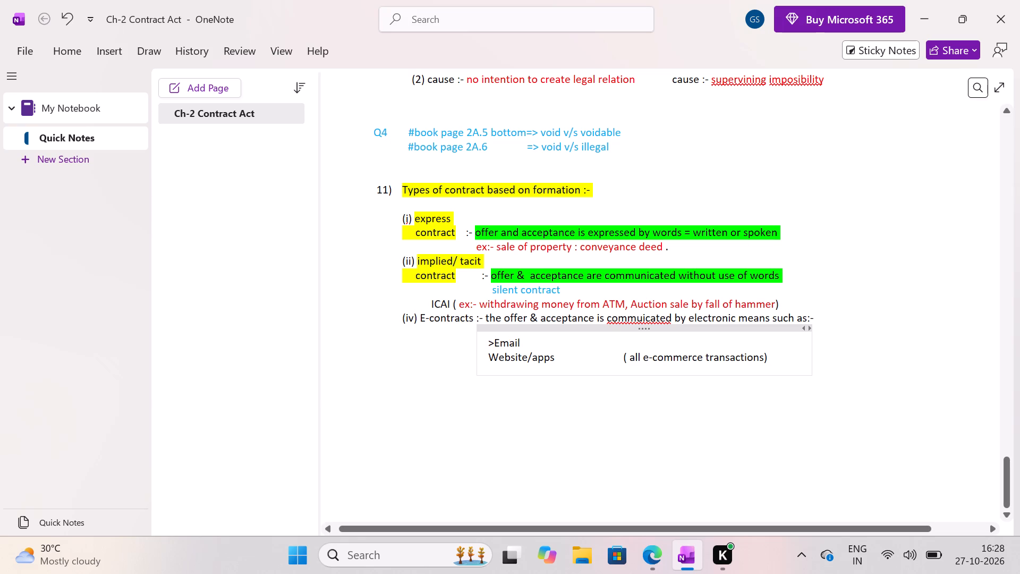
Add a ">" marker in front of "Website/apps" in the list of electronic means.
{"action": "left_click", "coordinate": [484, 357]}
{"action": "key", "text": "period"}
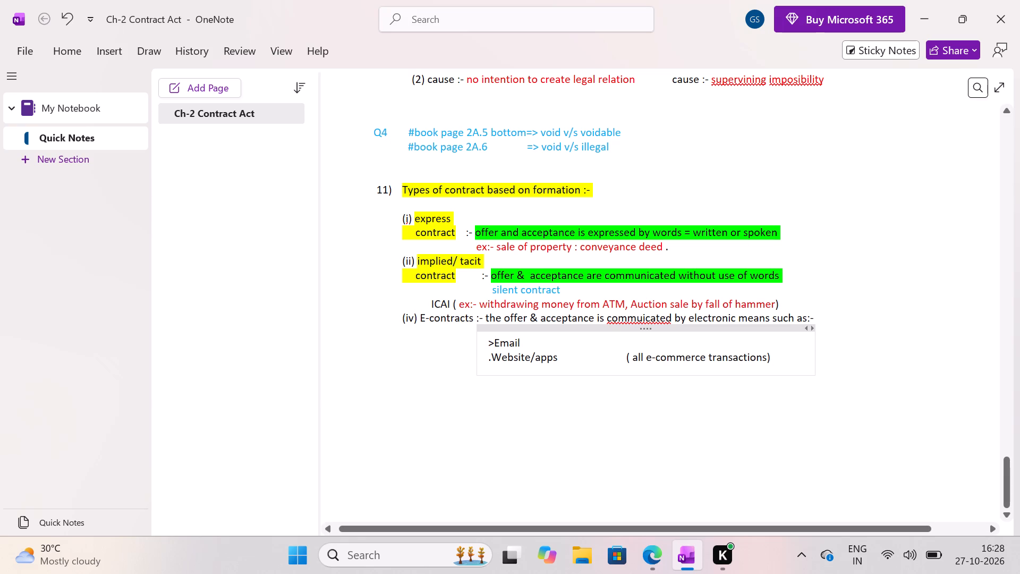
{"action": "key", "text": "BackSpace"}
{"action": "key", "text": "shift+greater"}
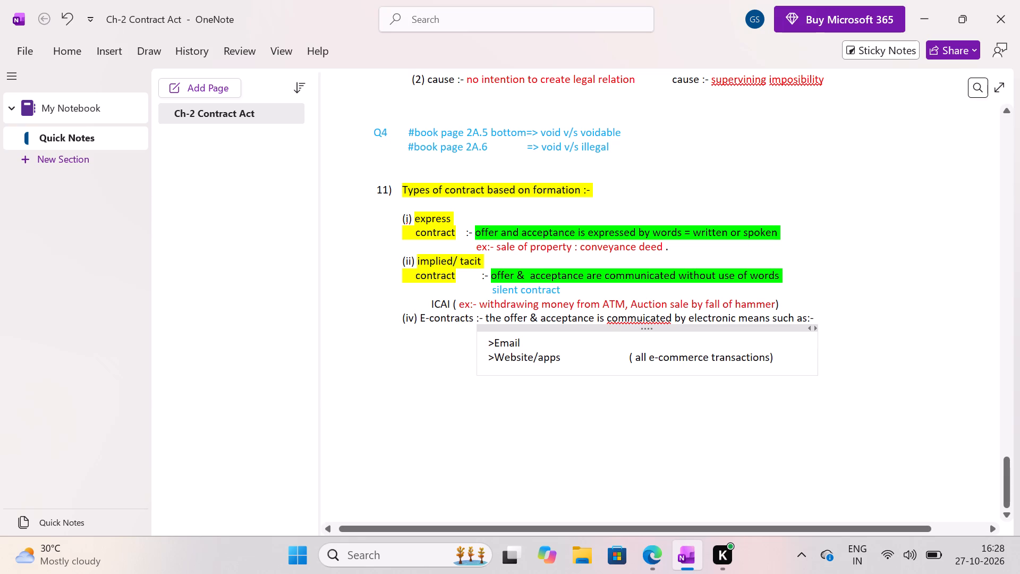
Colour the Email and Website/apps lines red, including the e-commerce transactions remark.
{"action": "double_click", "coordinate": [482, 342]}
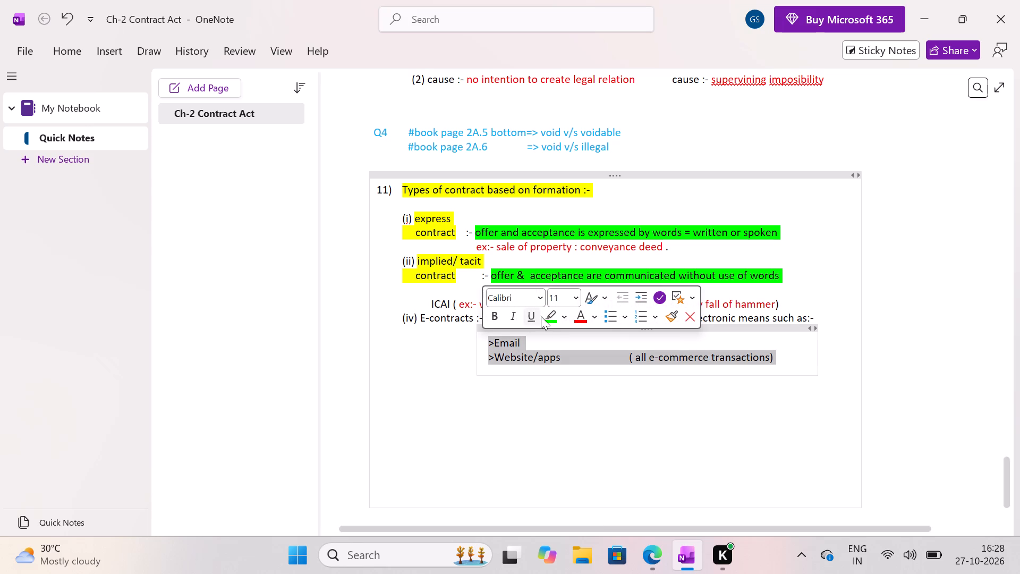
{"action": "left_click", "coordinate": [575, 317]}
{"action": "left_click", "coordinate": [583, 452]}
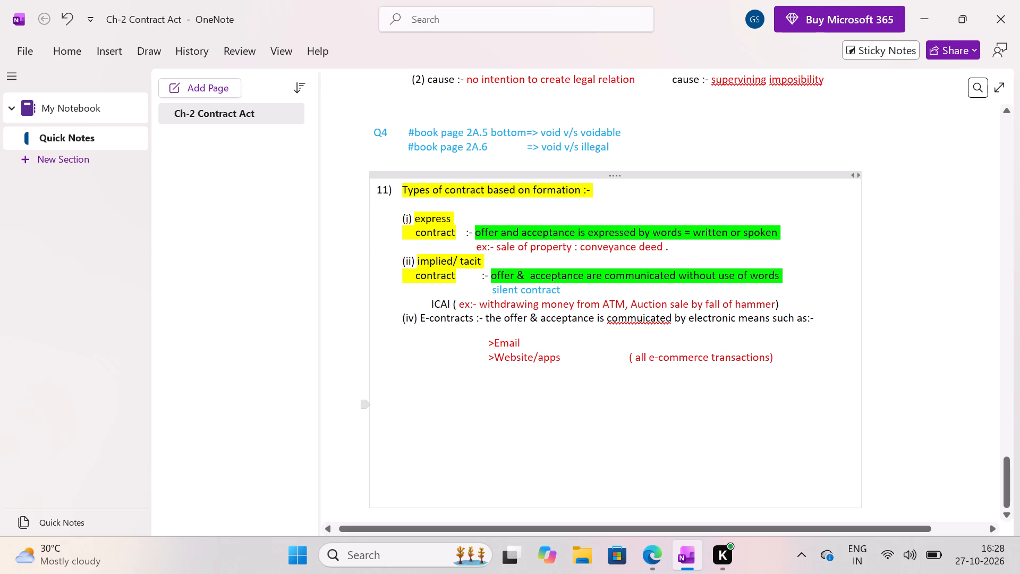
Start a separate note just below the Website/apps line with the text "EDI contracts".
{"action": "left_click", "coordinate": [443, 390]}
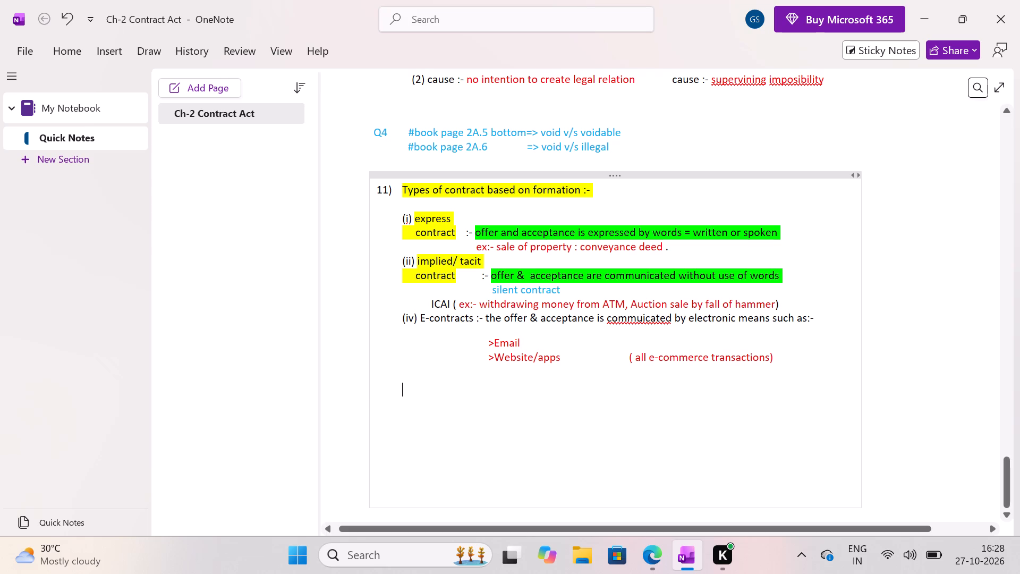
{"action": "left_click", "coordinate": [473, 407]}
{"action": "left_click", "coordinate": [469, 393]}
{"action": "double_click", "coordinate": [468, 389]}
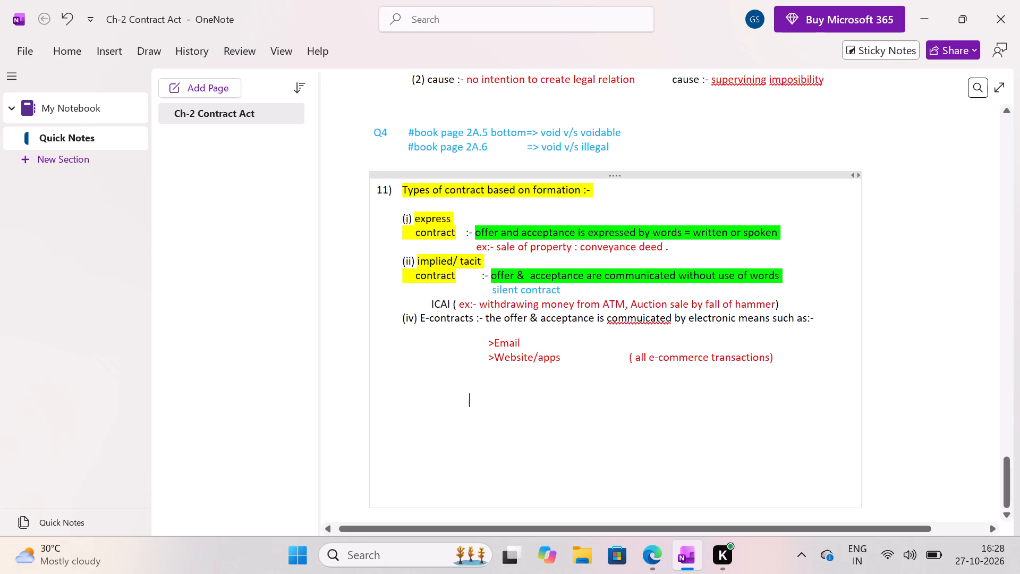
{"action": "left_click", "coordinate": [464, 379]}
{"action": "double_click", "coordinate": [463, 381]}
{"action": "type", "text": "EDI"}
{"action": "key", "text": "space"}
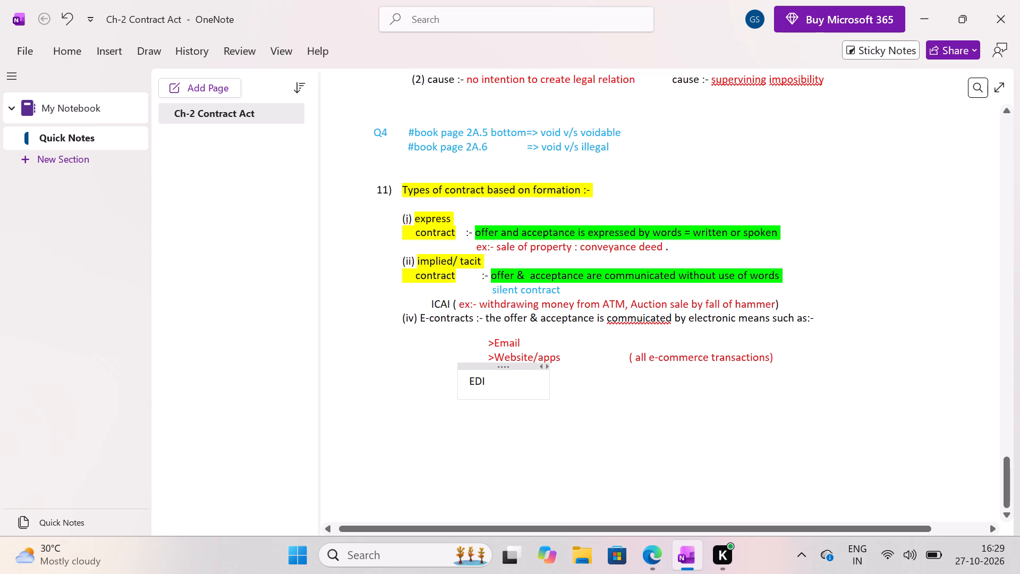
{"action": "type", "text": "contracta"}
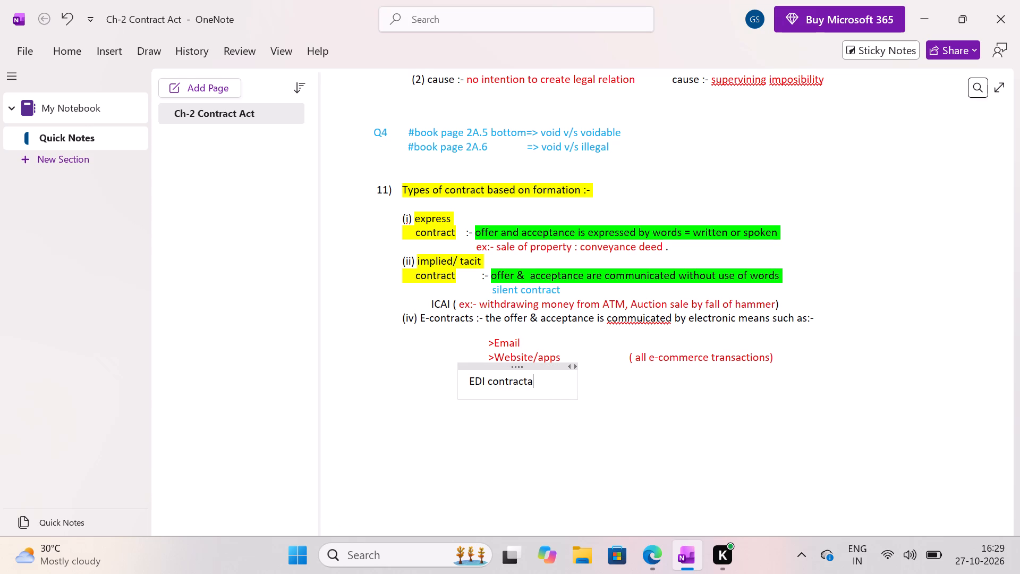
{"action": "key", "text": "BackSpace"}
{"action": "type", "text": "s"}
{"action": "key", "text": "space"}
Add the expansion "( electronics data interchange)" after "EDI contracts".
{"action": "type", "text": "("}
{"action": "key", "text": "space"}
{"action": "type", "text": "electro"}
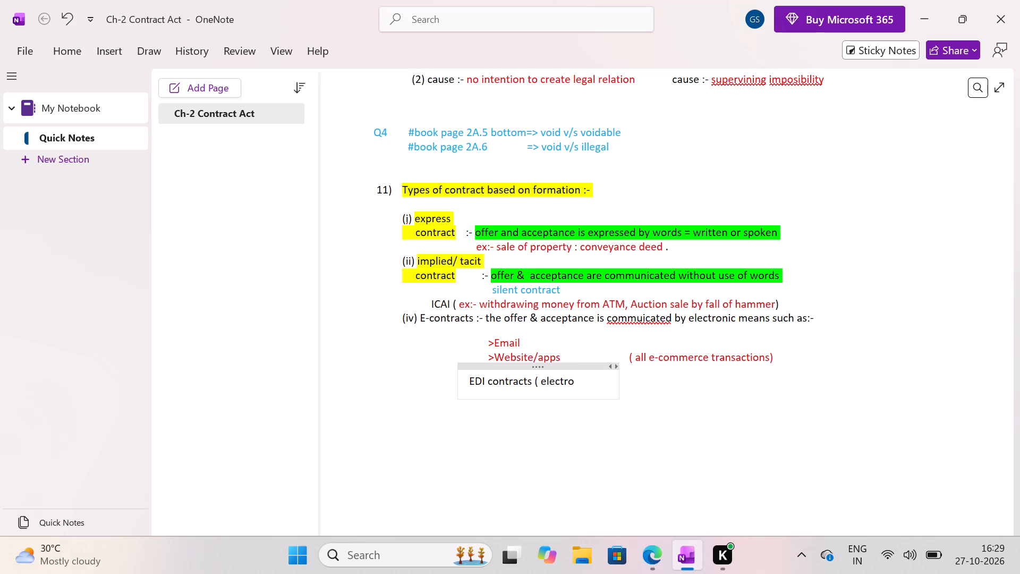
{"action": "type", "text": "ni"}
{"action": "type", "text": "cs"}
{"action": "key", "text": "space"}
{"action": "type", "text": "datta"}
{"action": "key", "text": "BackSpace"}
{"action": "key", "text": "BackSpace"}
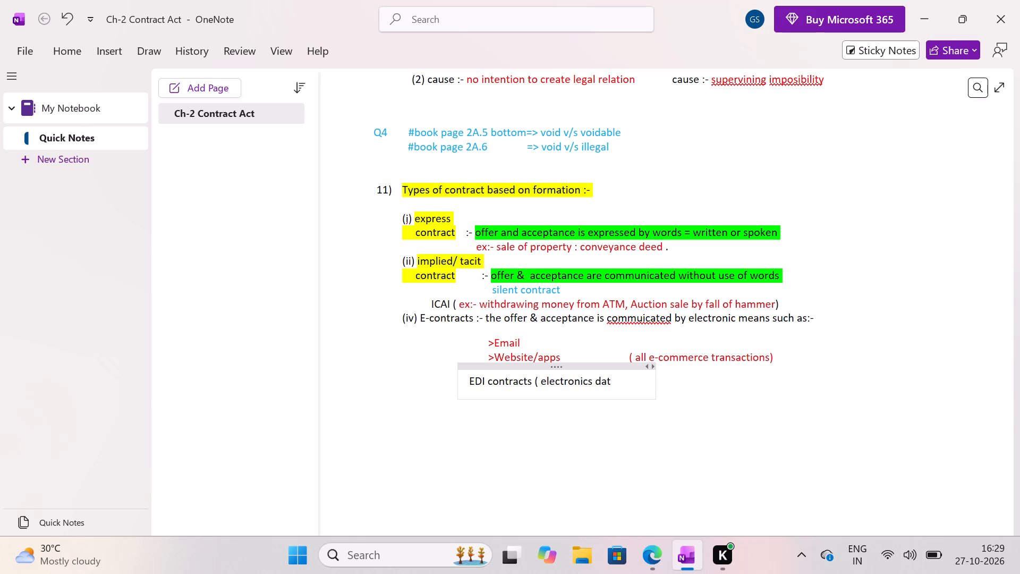
{"action": "type", "text": "a"}
{"action": "key", "text": "space"}
{"action": "type", "text": "in"}
{"action": "type", "text": "ter"}
{"action": "type", "text": "chn"}
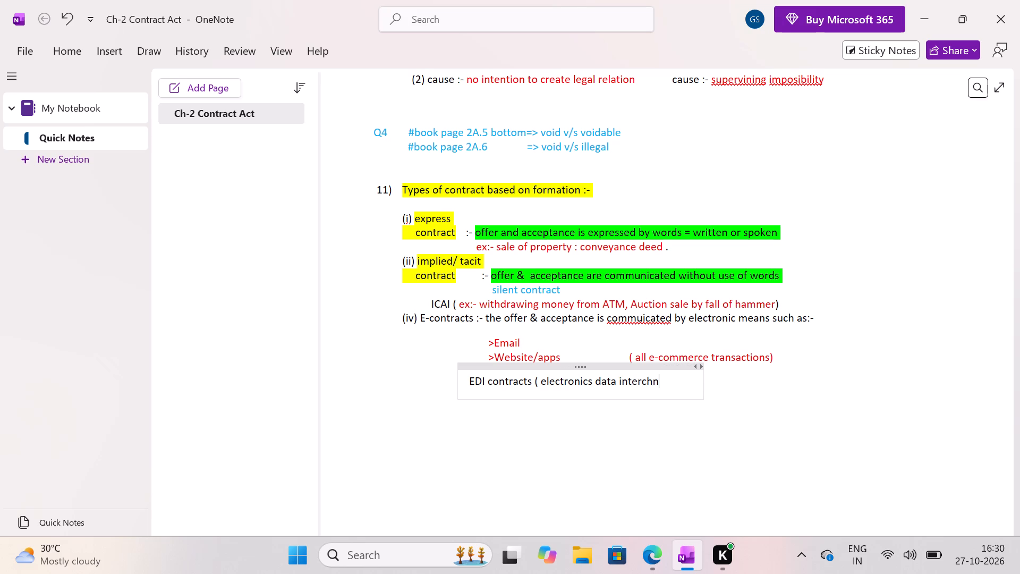
{"action": "key", "text": "BackSpace"}
{"action": "key", "text": "a"}
{"action": "type", "text": "nge"}
{"action": "key", "text": "space"}
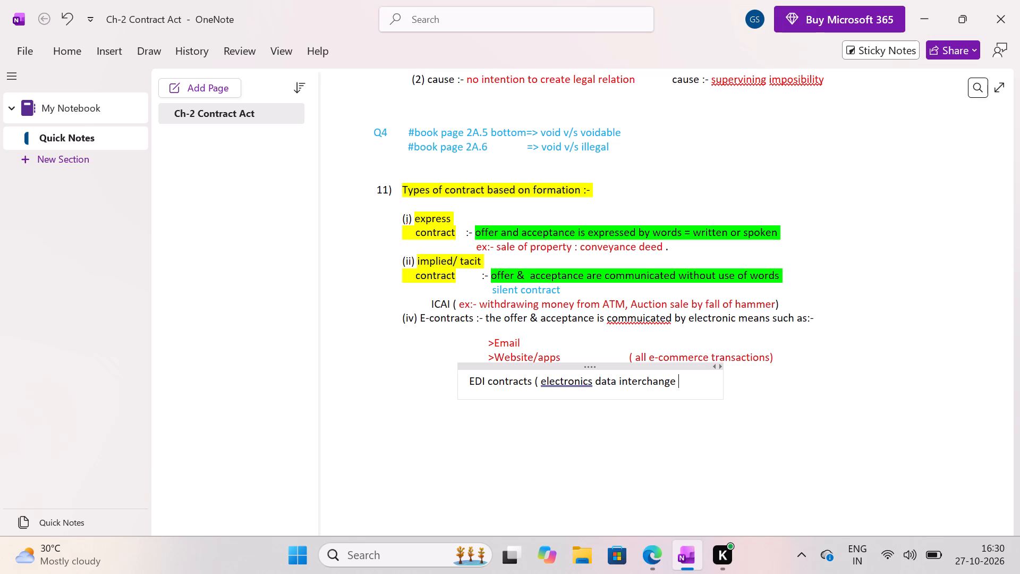
{"action": "key", "text": "BackSpace"}
{"action": "type", "text": ")"}
{"action": "key", "text": "space"}
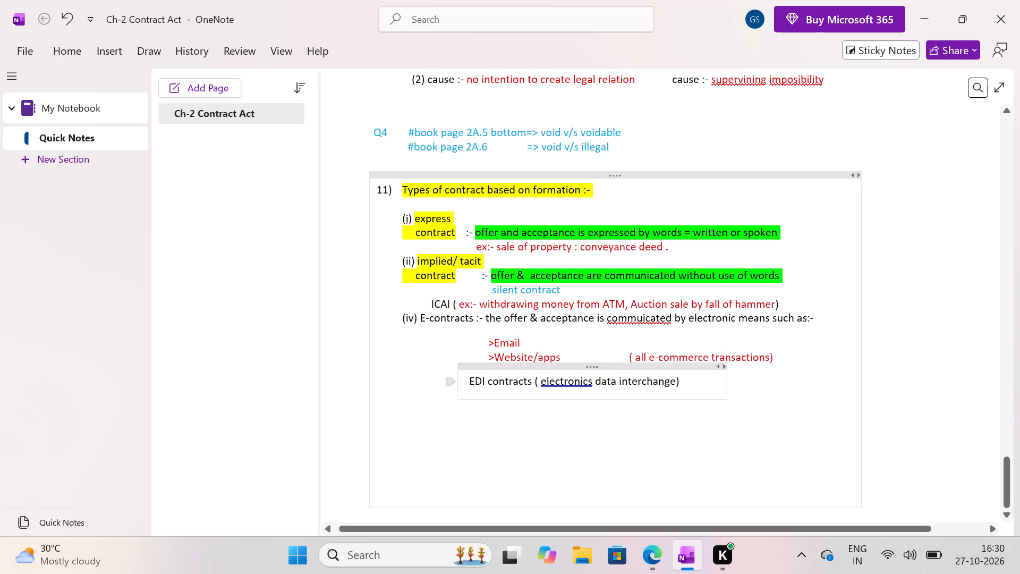
Add "Cyber contracts" and "Mouse click contract" on separate lines below the EDI contracts line.
{"action": "key", "text": "Return"}
{"action": "type", "text": "cyber"}
{"action": "key", "text": "space"}
{"action": "type", "text": "contr"}
{"action": "type", "text": "ac"}
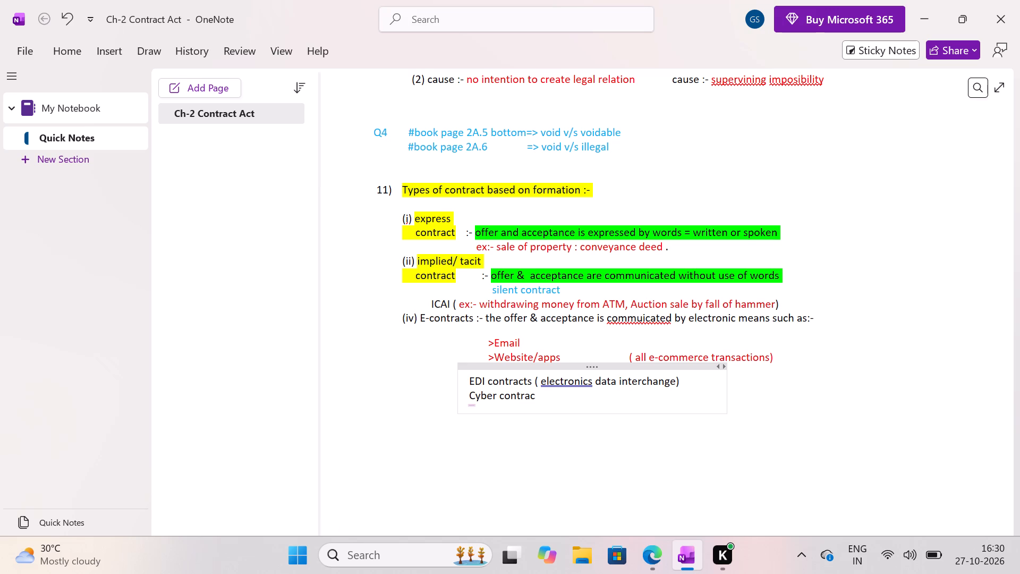
{"action": "type", "text": "ts"}
{"action": "key", "text": "space"}
{"action": "key", "text": "Return"}
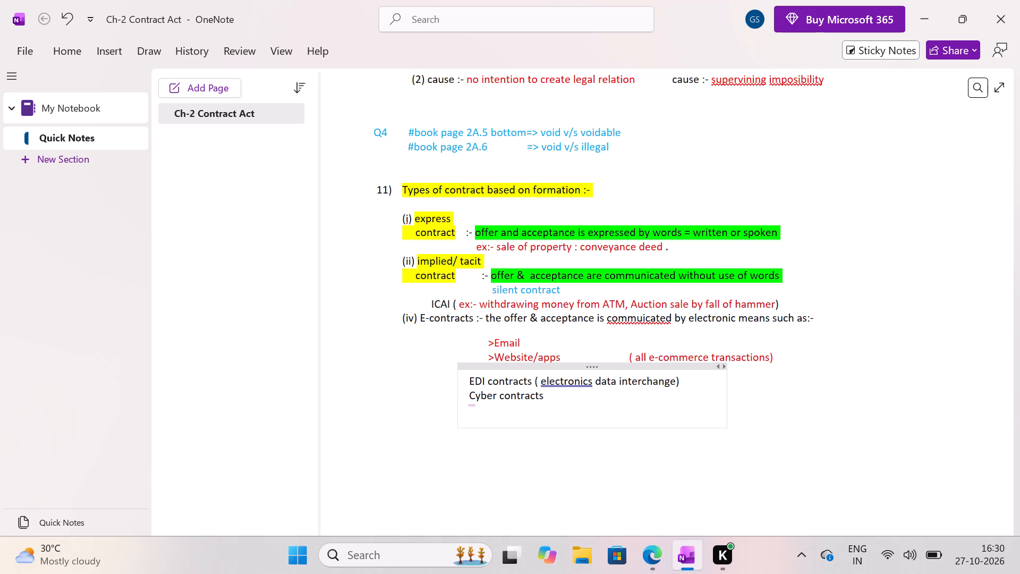
{"action": "type", "text": "mouse"}
{"action": "key", "text": "space"}
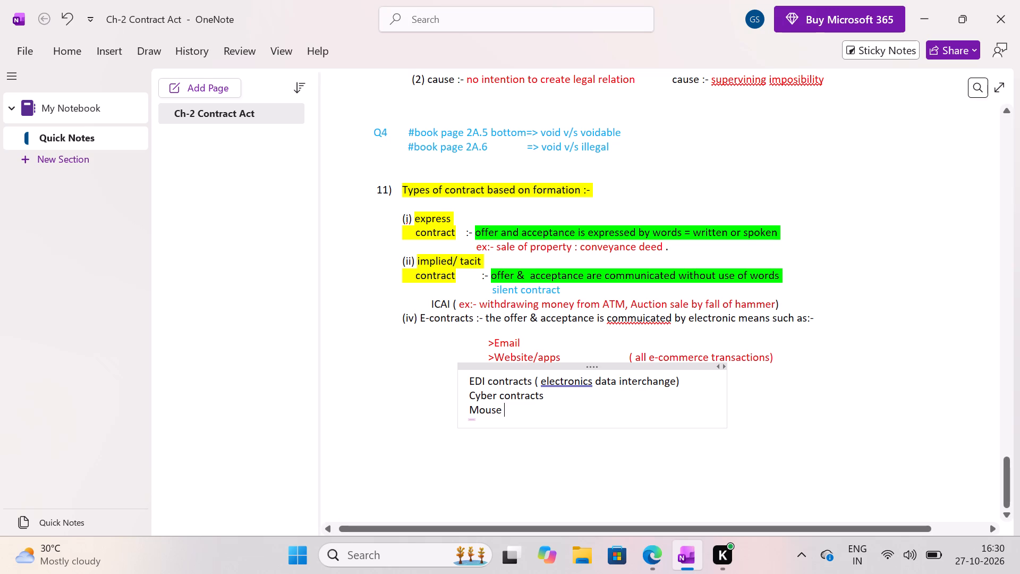
{"action": "type", "text": "cli"}
{"action": "type", "text": "ck contract"}
{"action": "key", "text": "space"}
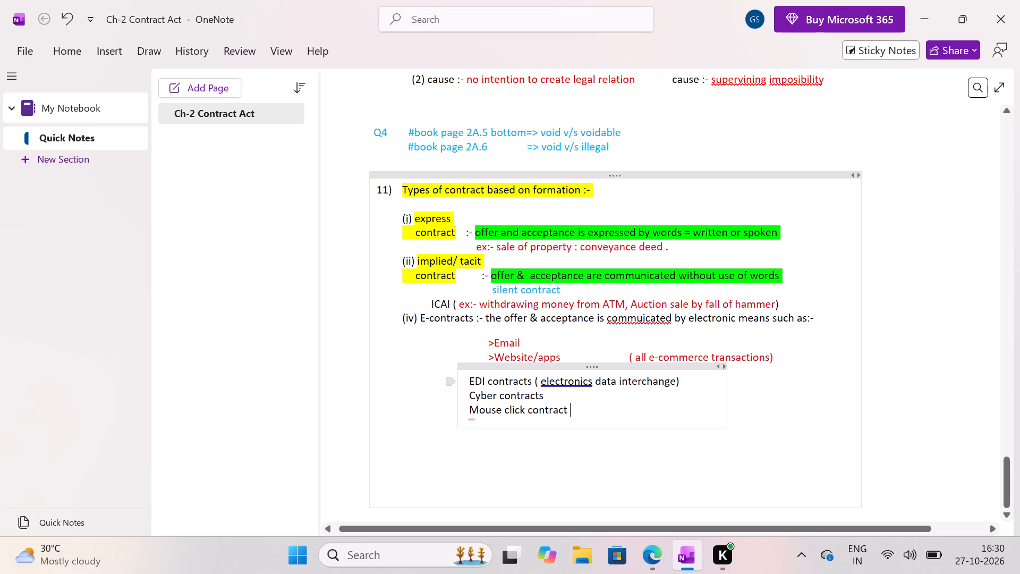
Colour the EDI contracts, Cyber contracts and Mouse click contract lines red.
{"action": "left_click", "coordinate": [466, 380]}
{"action": "left_click_drag", "start_coordinate": [472, 379], "coordinate": [540, 394]}
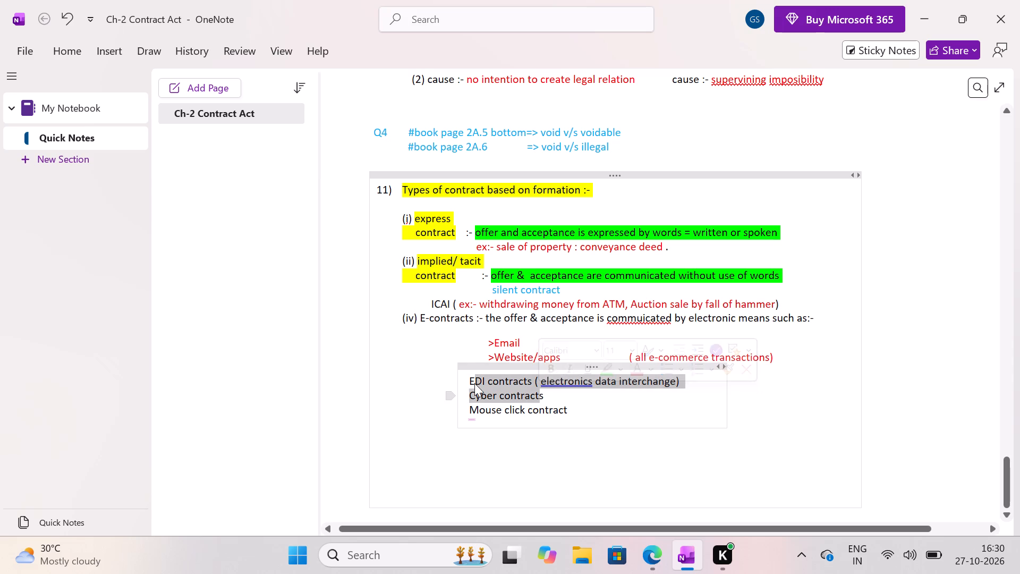
{"action": "left_click", "coordinate": [463, 374]}
{"action": "left_click", "coordinate": [464, 376]}
{"action": "left_click_drag", "start_coordinate": [465, 376], "coordinate": [570, 430]}
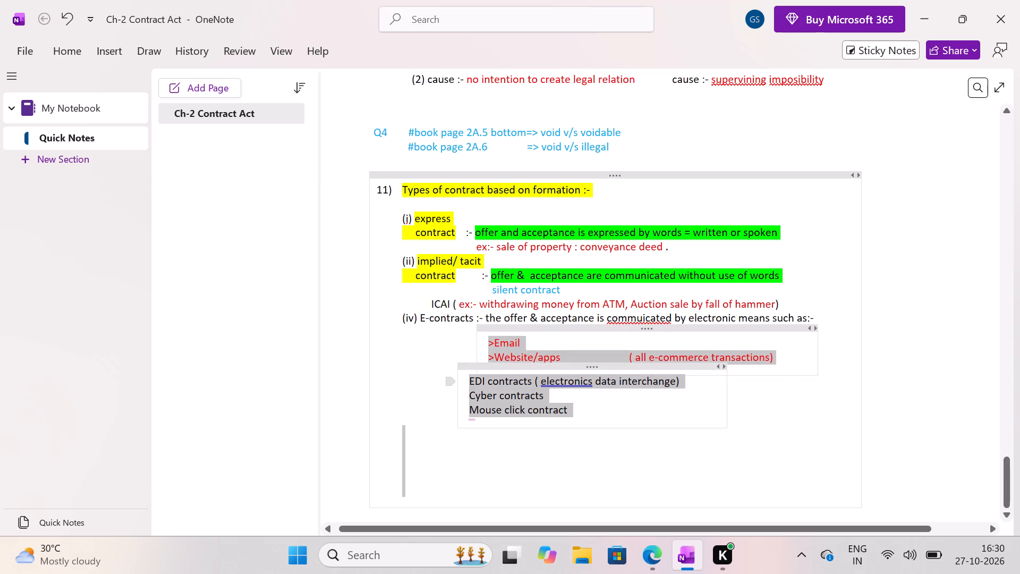
{"action": "left_click_drag", "start_coordinate": [570, 430], "coordinate": [570, 426]}
{"action": "left_click", "coordinate": [669, 407]}
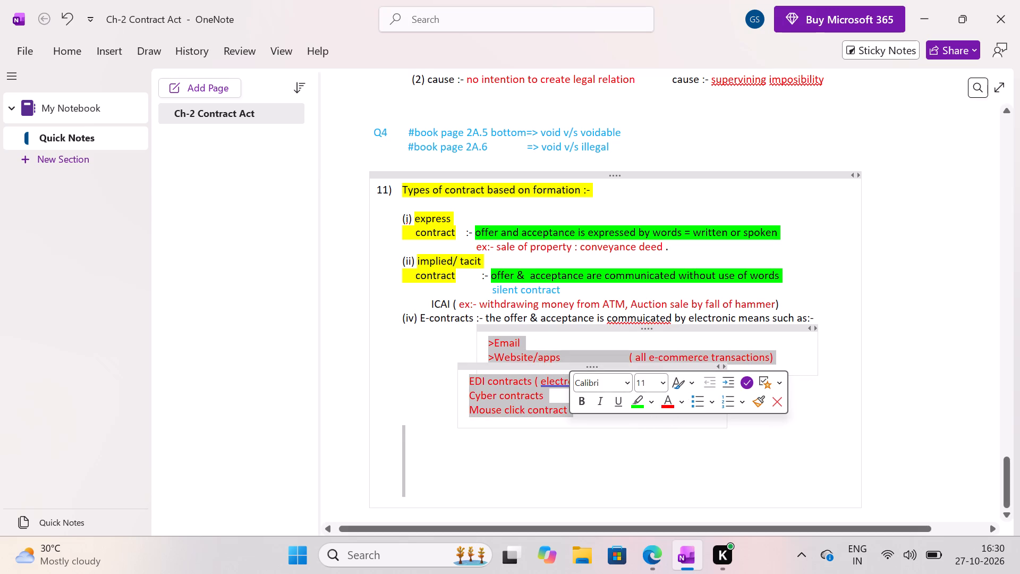
{"action": "left_click", "coordinate": [428, 369]}
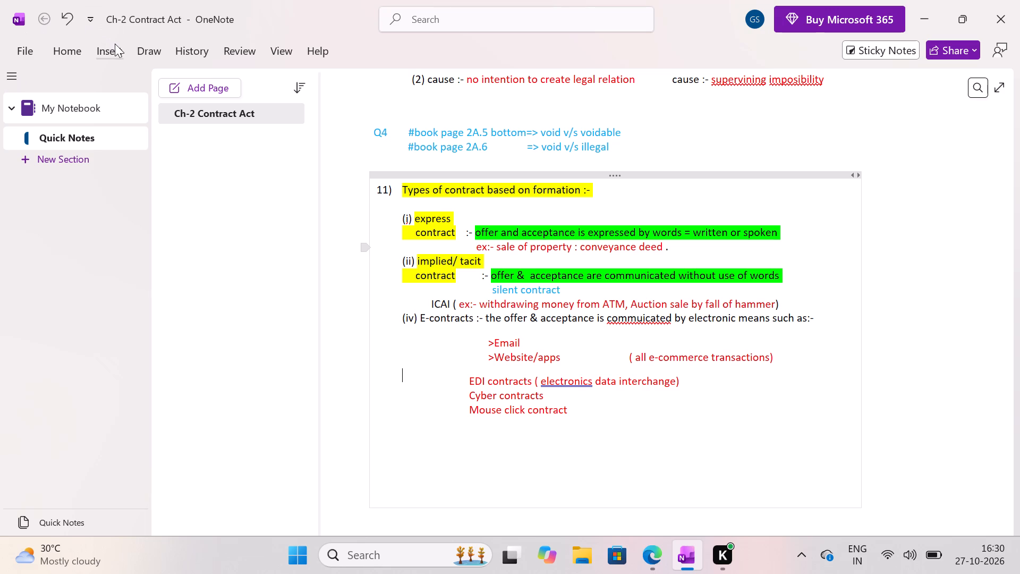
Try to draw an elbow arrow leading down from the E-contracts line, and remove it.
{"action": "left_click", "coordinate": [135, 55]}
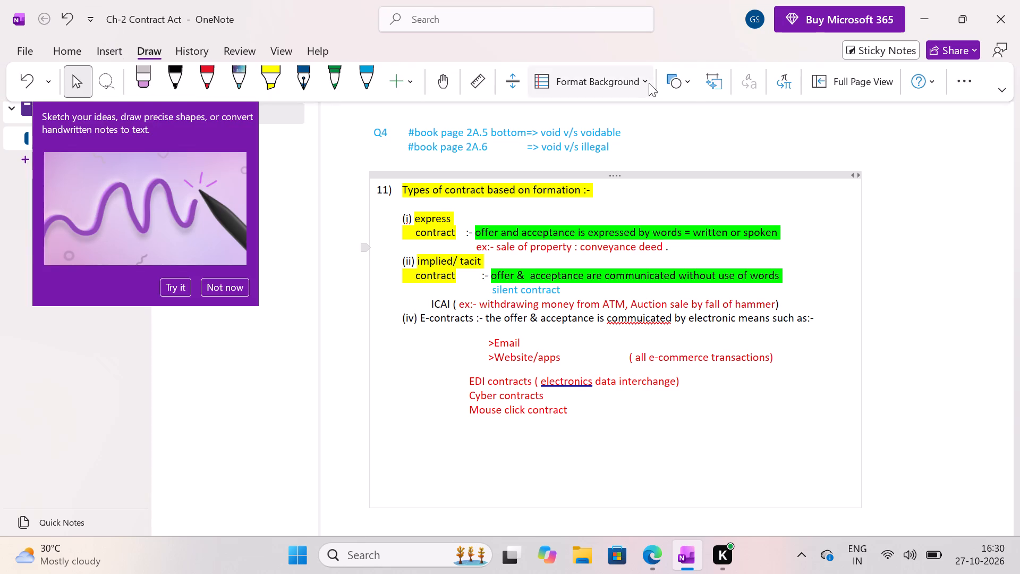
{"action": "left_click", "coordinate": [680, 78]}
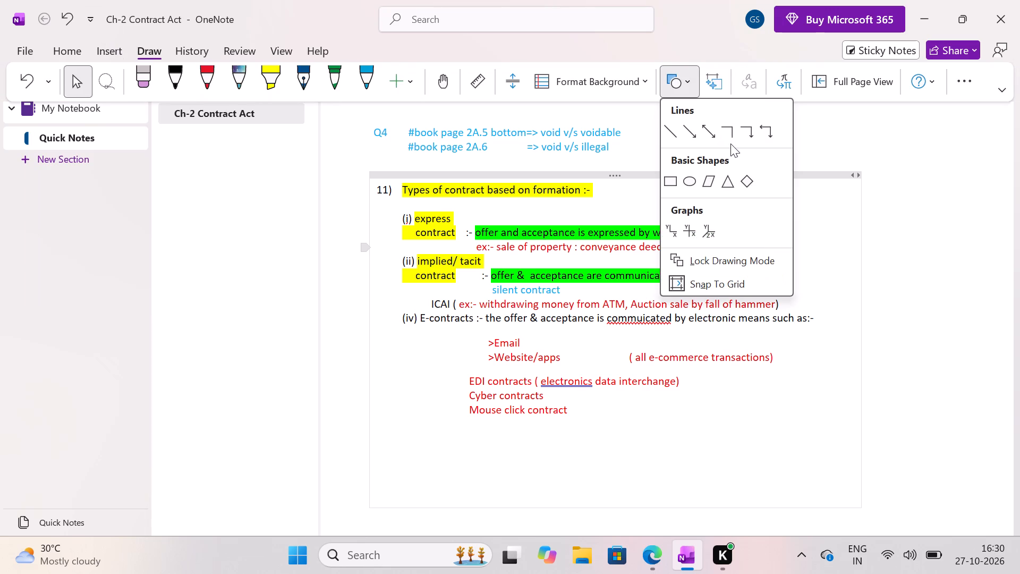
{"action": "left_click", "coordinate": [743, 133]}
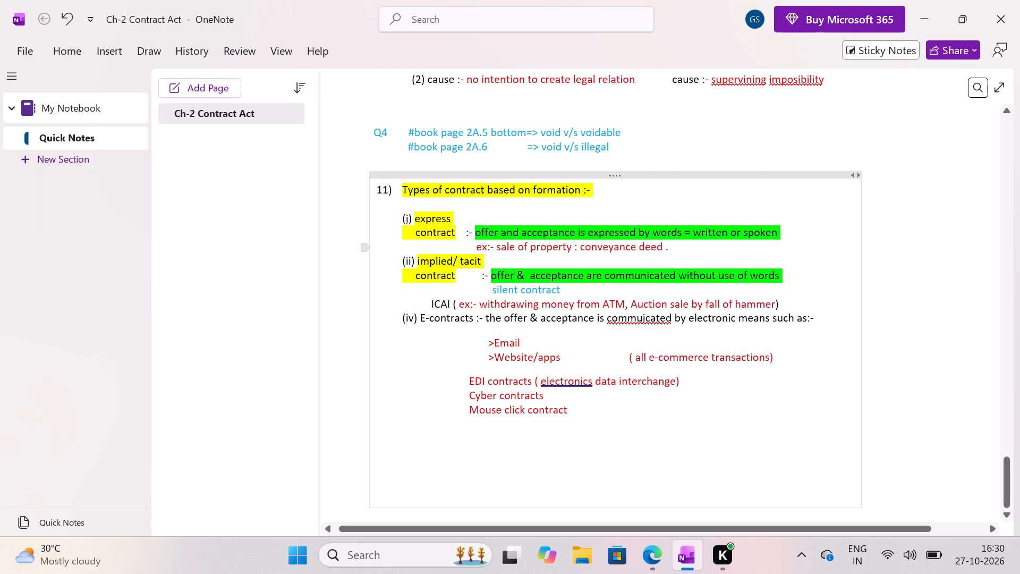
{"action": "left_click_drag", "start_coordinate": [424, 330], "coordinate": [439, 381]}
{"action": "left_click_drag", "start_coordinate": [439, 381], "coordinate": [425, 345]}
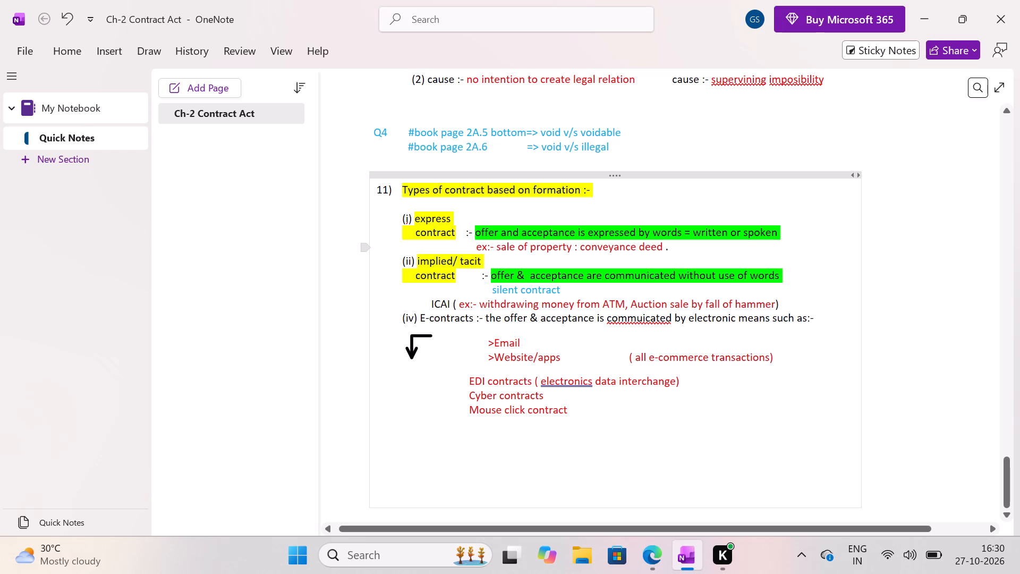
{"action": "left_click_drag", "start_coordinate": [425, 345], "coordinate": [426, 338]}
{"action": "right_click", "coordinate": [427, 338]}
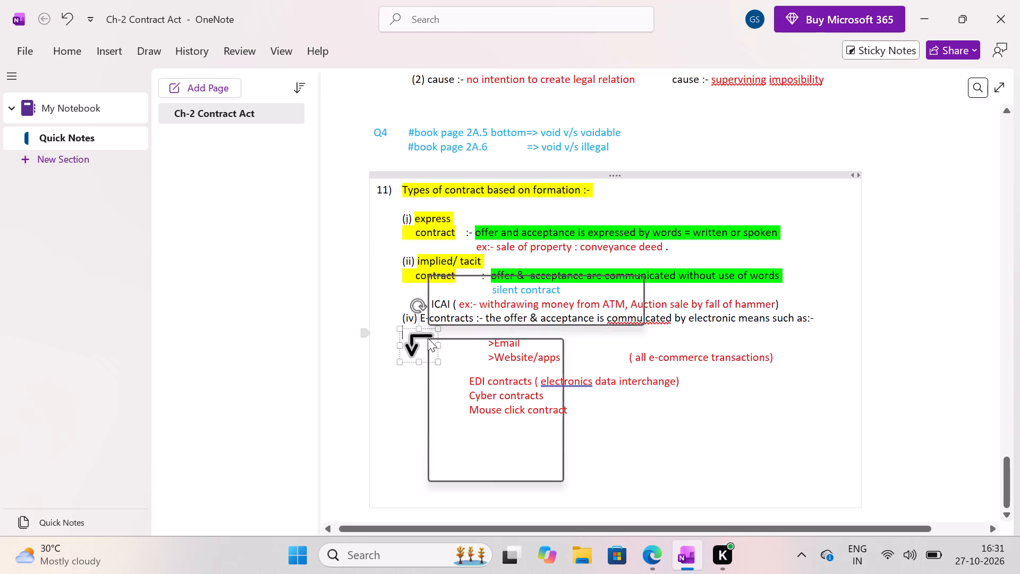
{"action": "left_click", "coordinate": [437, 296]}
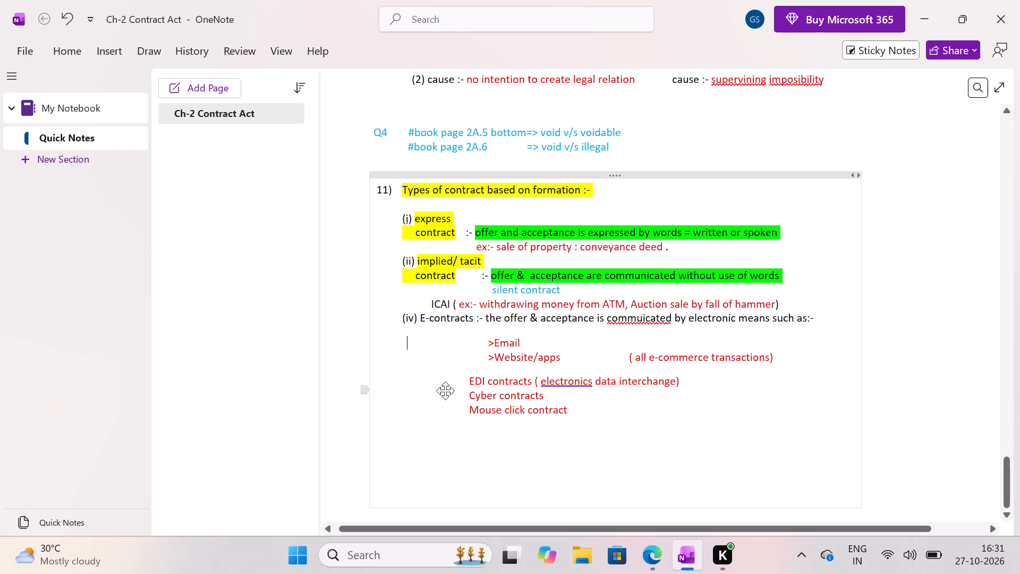
Move the EDI contracts note slightly down and across so its lines align with the Email and Website/apps lines above.
{"action": "left_click_drag", "start_coordinate": [453, 393], "coordinate": [466, 387]}
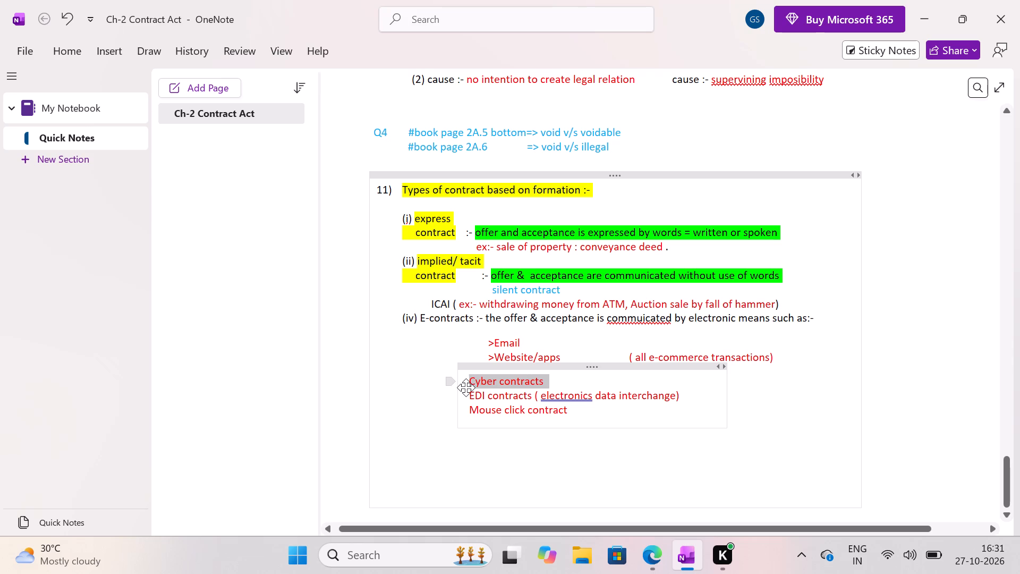
{"action": "left_click_drag", "start_coordinate": [466, 387], "coordinate": [479, 399]}
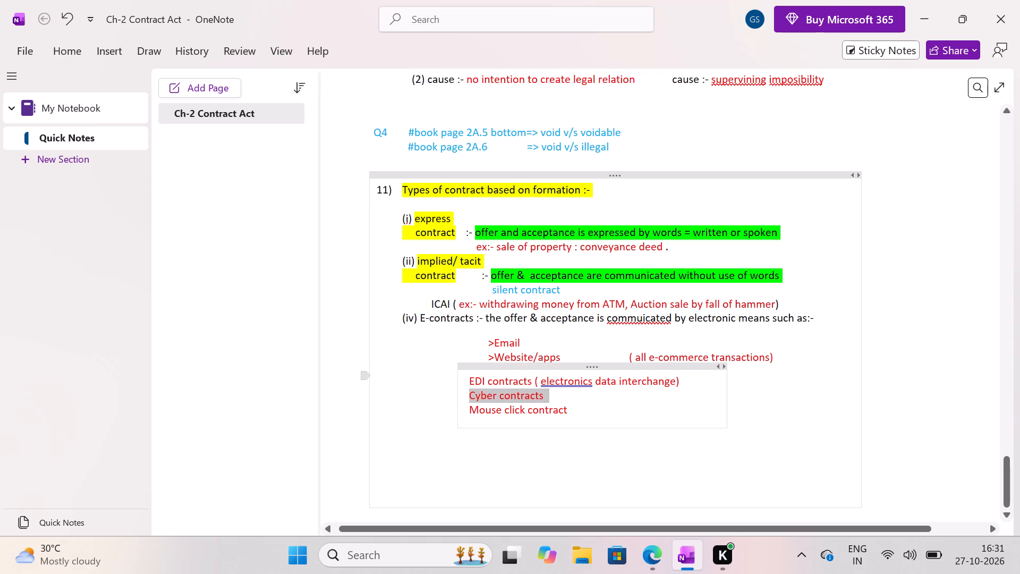
{"action": "left_click_drag", "start_coordinate": [582, 367], "coordinate": [600, 386]}
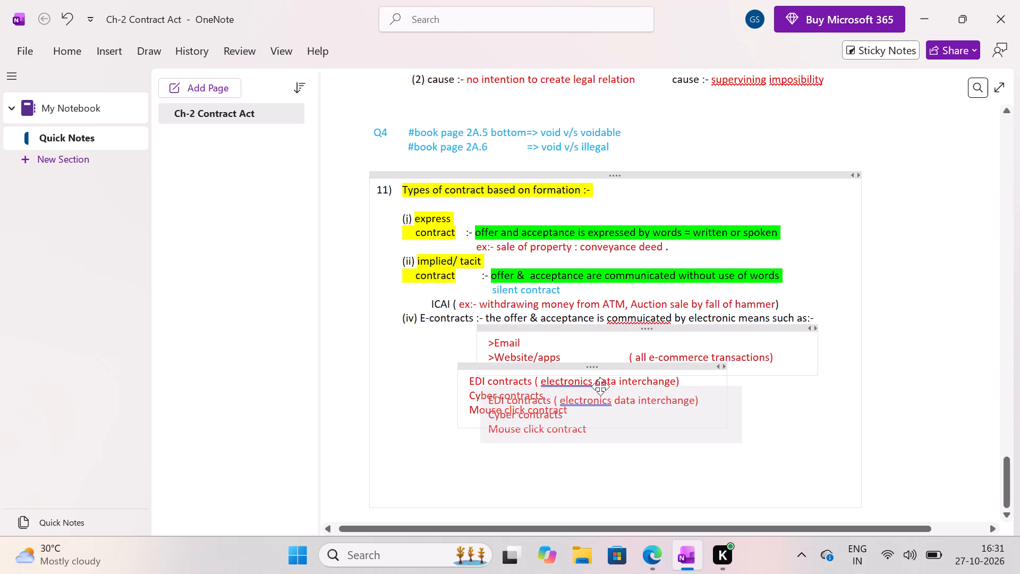
{"action": "left_click_drag", "start_coordinate": [600, 386], "coordinate": [592, 388]}
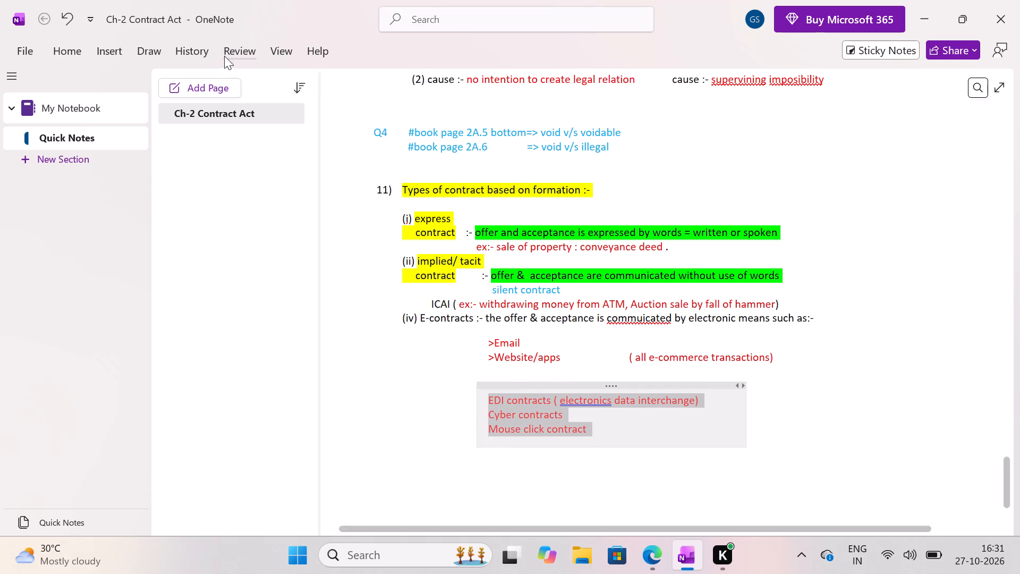
Draw a freehand red arrow with the pen from below "E-contracts" to the Cyber contracts line, and return to normal selection.
{"action": "left_click_drag", "start_coordinate": [135, 55], "coordinate": [141, 59]}
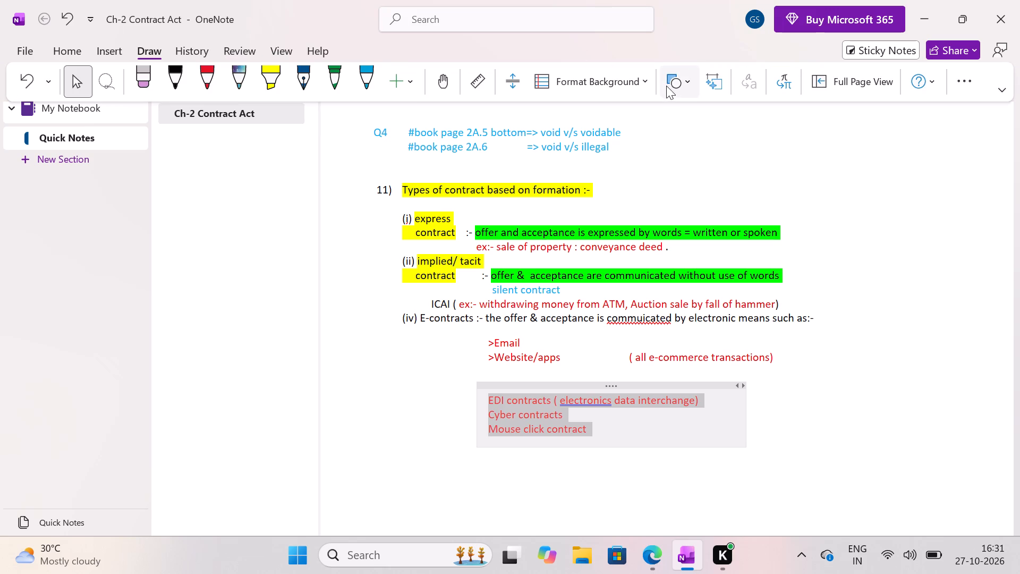
{"action": "left_click", "coordinate": [669, 84]}
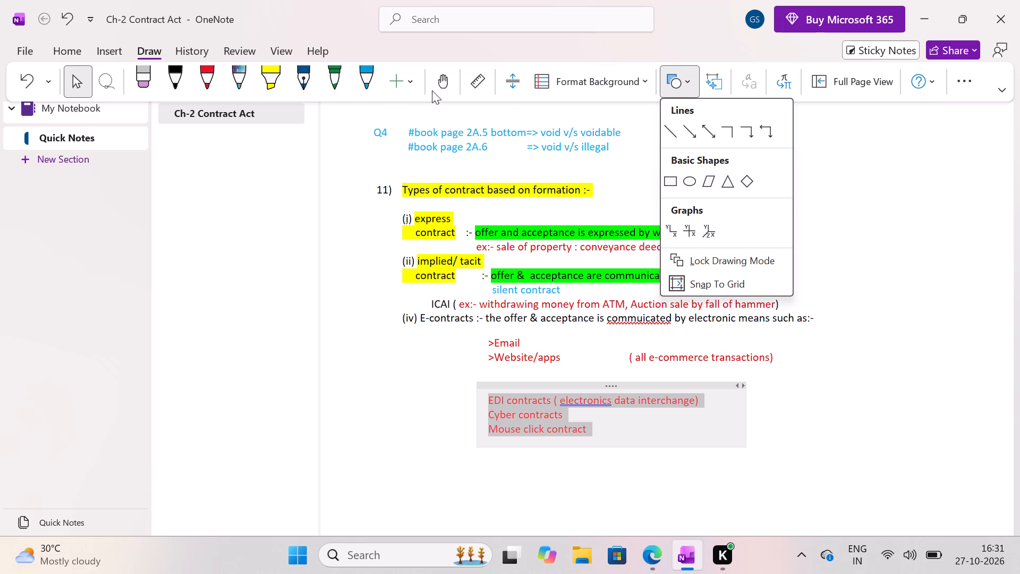
{"action": "left_click", "coordinate": [175, 74]}
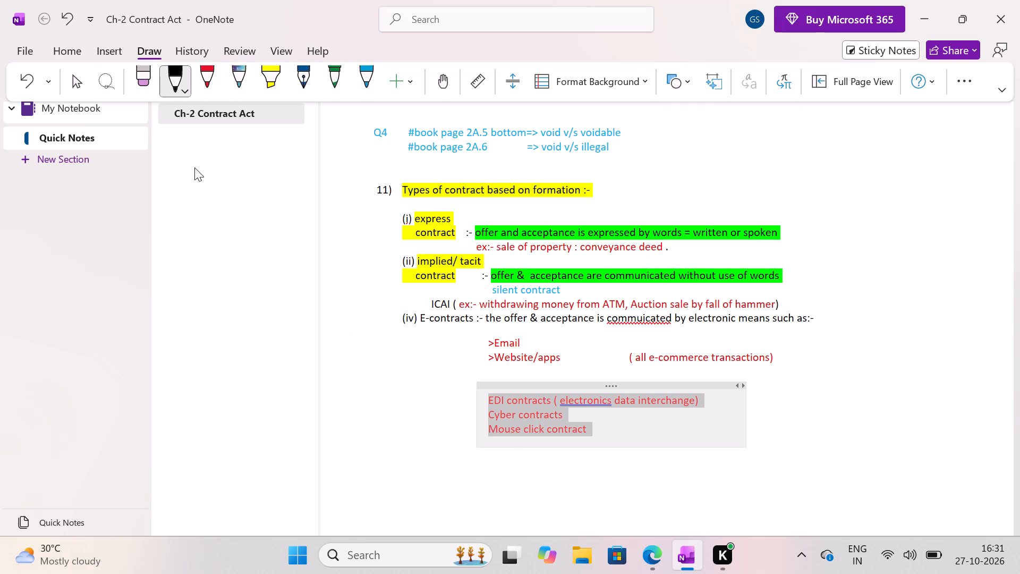
{"action": "left_click", "coordinate": [204, 87]}
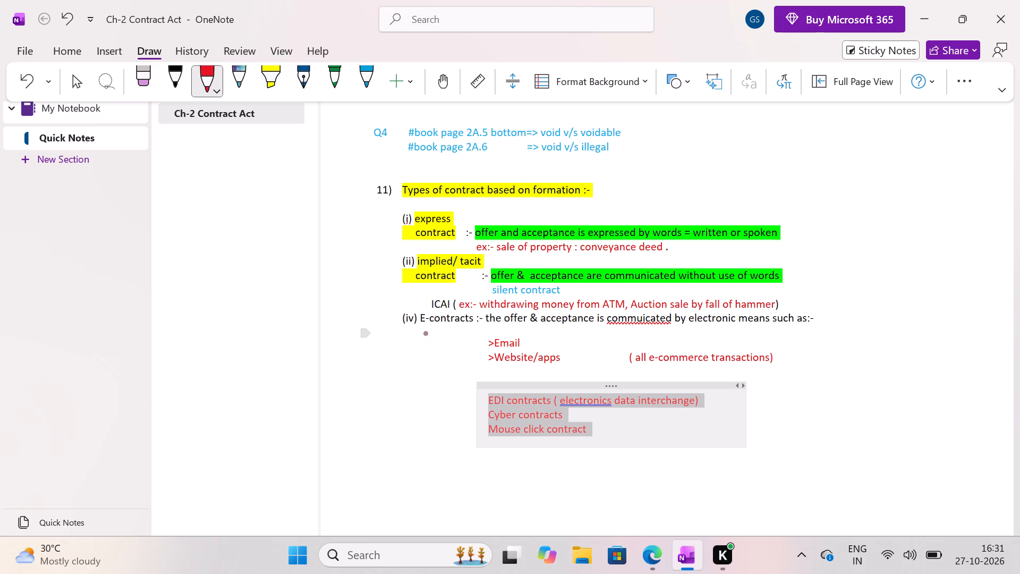
{"action": "left_click_drag", "start_coordinate": [426, 333], "coordinate": [465, 412]}
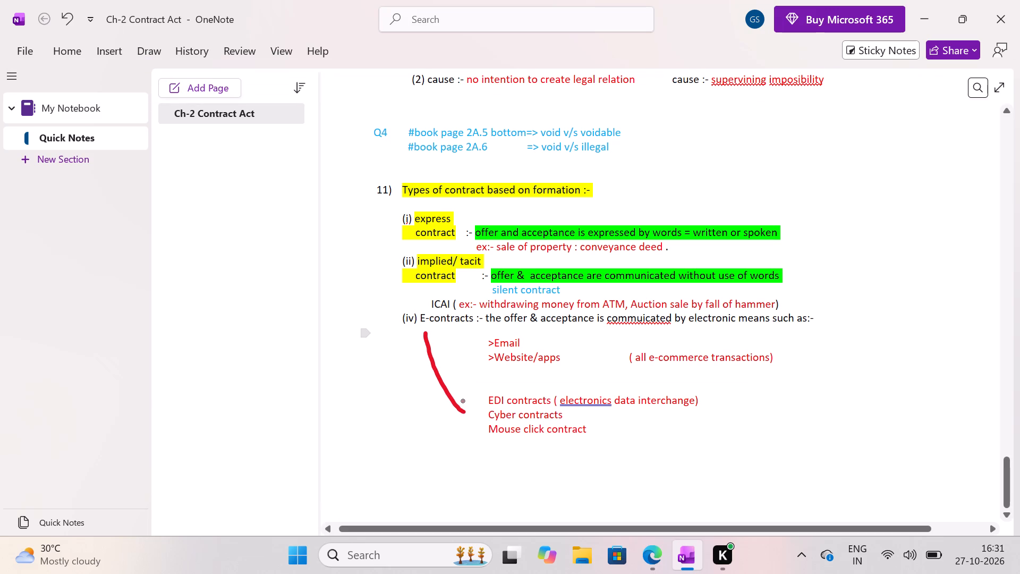
{"action": "left_click_drag", "start_coordinate": [463, 401], "coordinate": [464, 426]}
{"action": "left_click", "coordinate": [130, 48]}
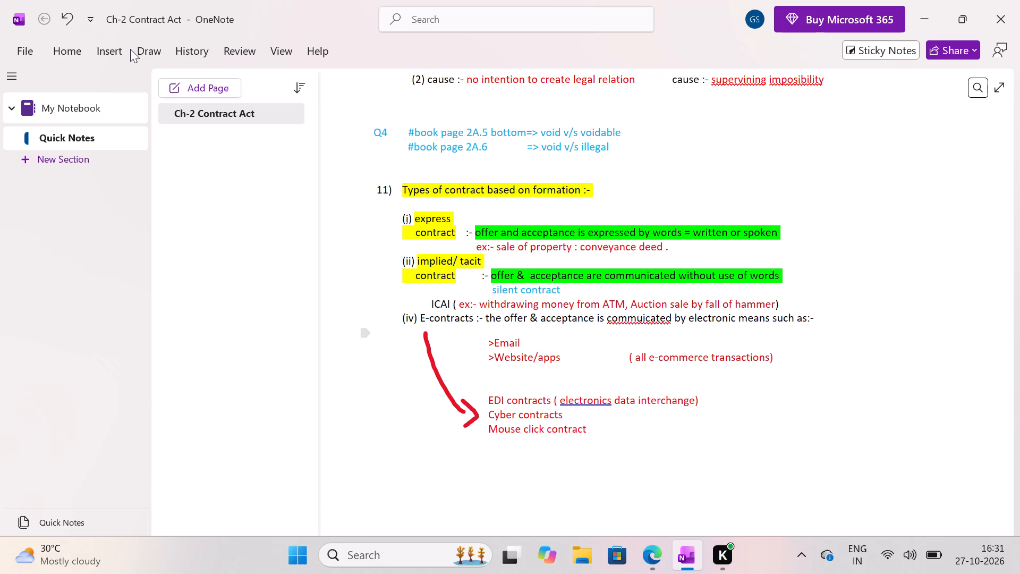
{"action": "left_click", "coordinate": [143, 56]}
{"action": "left_click", "coordinate": [82, 81]}
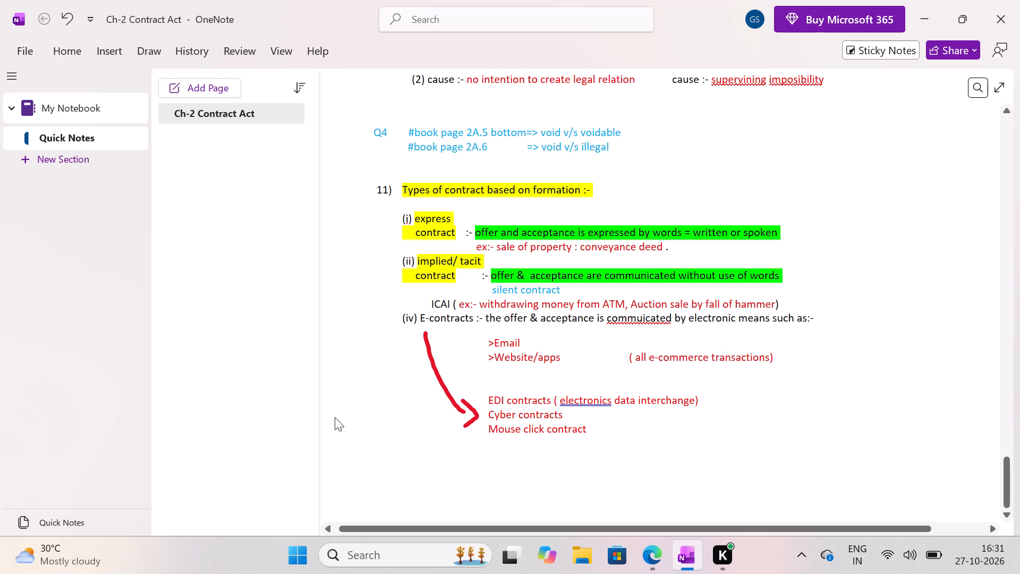
Write "Also", "Known" and "As" on three separate lines beside the red arrow.
{"action": "left_click", "coordinate": [385, 378]}
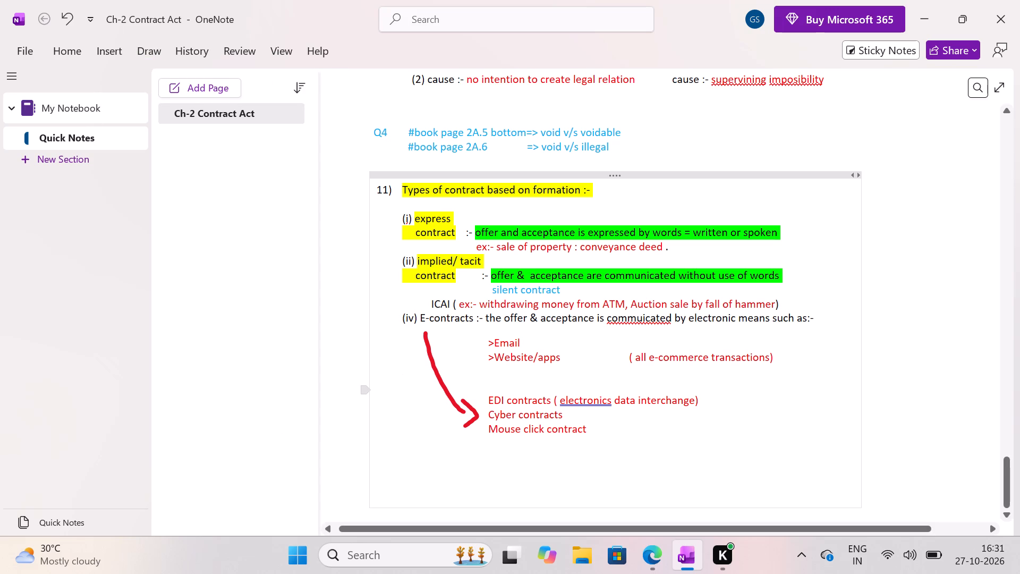
{"action": "type", "text": "also"}
{"action": "key", "text": "space"}
{"action": "key", "text": "Return"}
{"action": "type", "text": "know"}
{"action": "type", "text": "n"}
{"action": "key", "text": "space"}
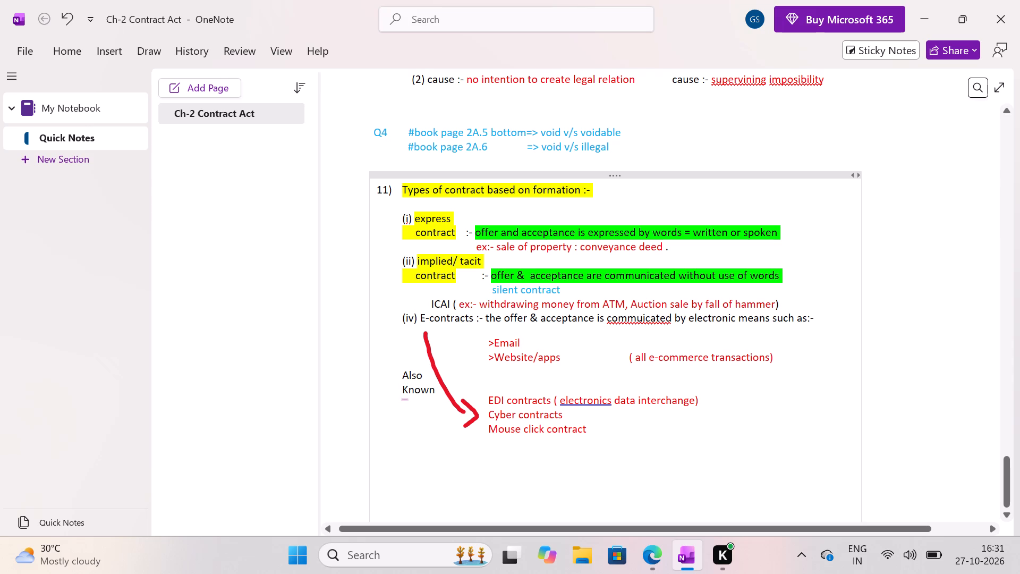
{"action": "key", "text": "Return"}
{"action": "type", "text": "as"}
{"action": "key", "text": "space"}
Colour the three-line "Also Known As" text red.
{"action": "left_click", "coordinate": [396, 372]}
{"action": "left_click_drag", "start_coordinate": [396, 372], "coordinate": [407, 387]}
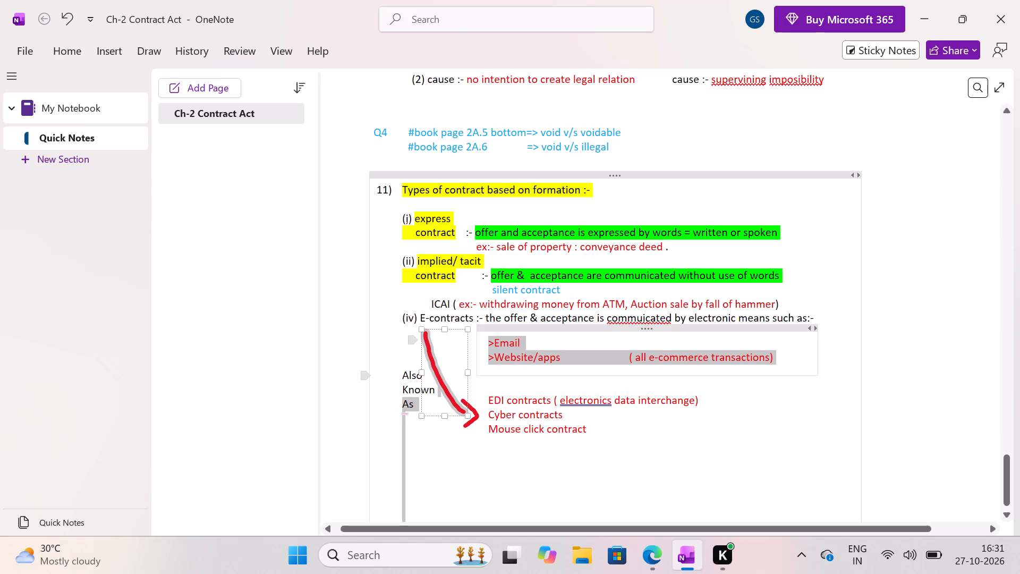
{"action": "left_click_drag", "start_coordinate": [407, 387], "coordinate": [404, 381]}
{"action": "left_click", "coordinate": [387, 366]}
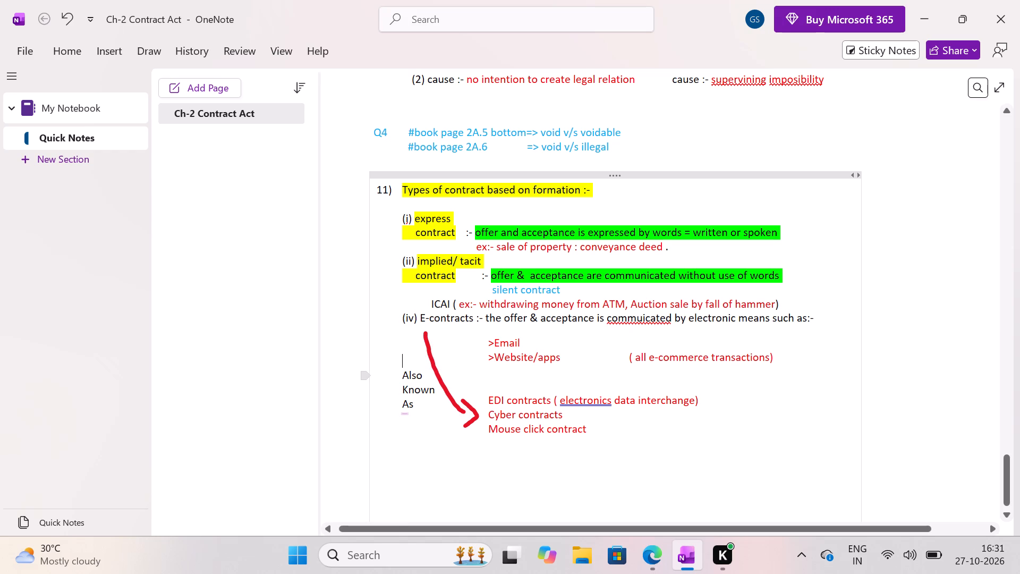
{"action": "left_click_drag", "start_coordinate": [396, 376], "coordinate": [416, 404]}
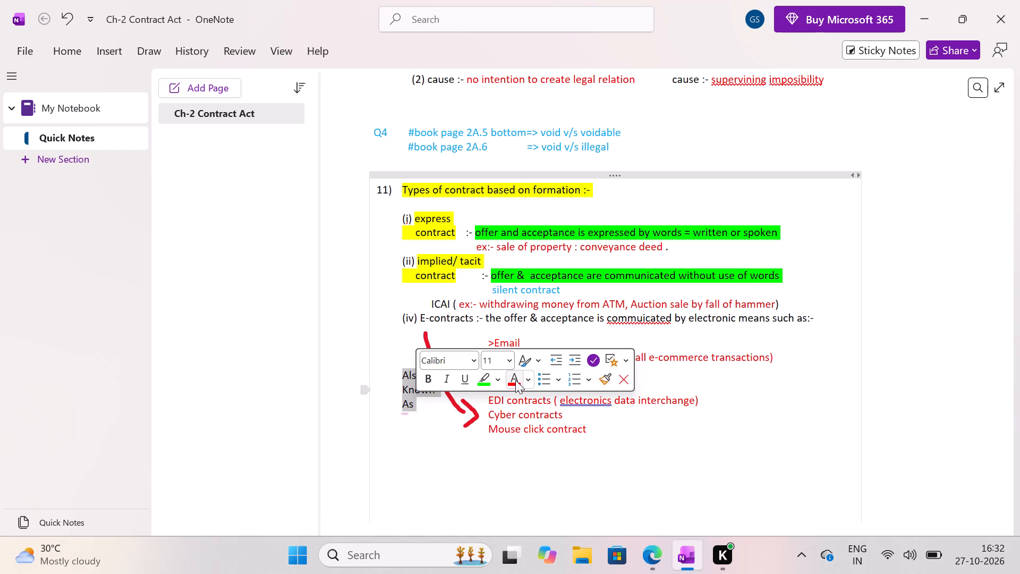
{"action": "left_click", "coordinate": [514, 380]}
{"action": "left_click", "coordinate": [664, 489]}
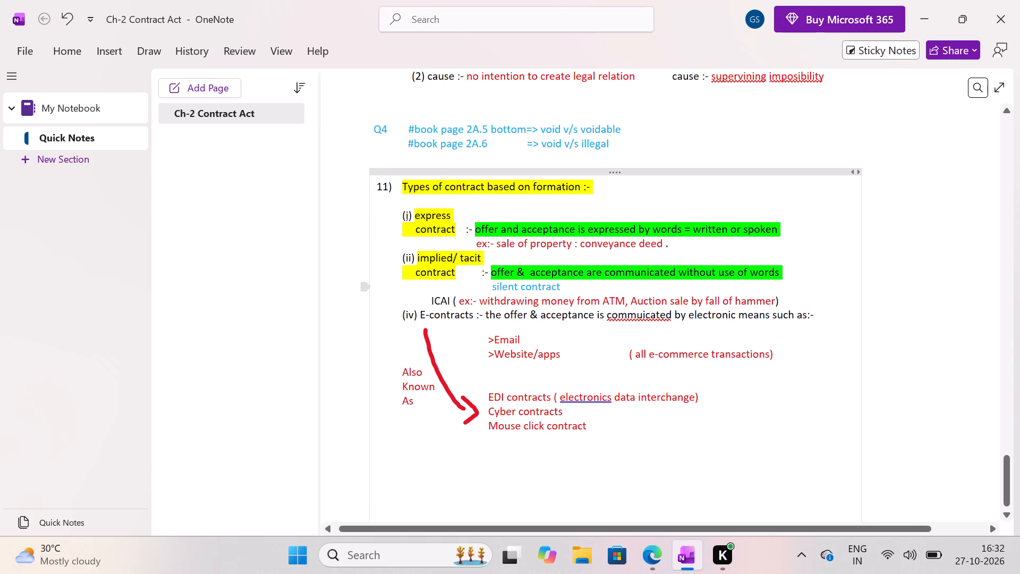
Highlight "E-contracts" in item (iv) in yellow.
{"action": "double_click", "coordinate": [444, 313]}
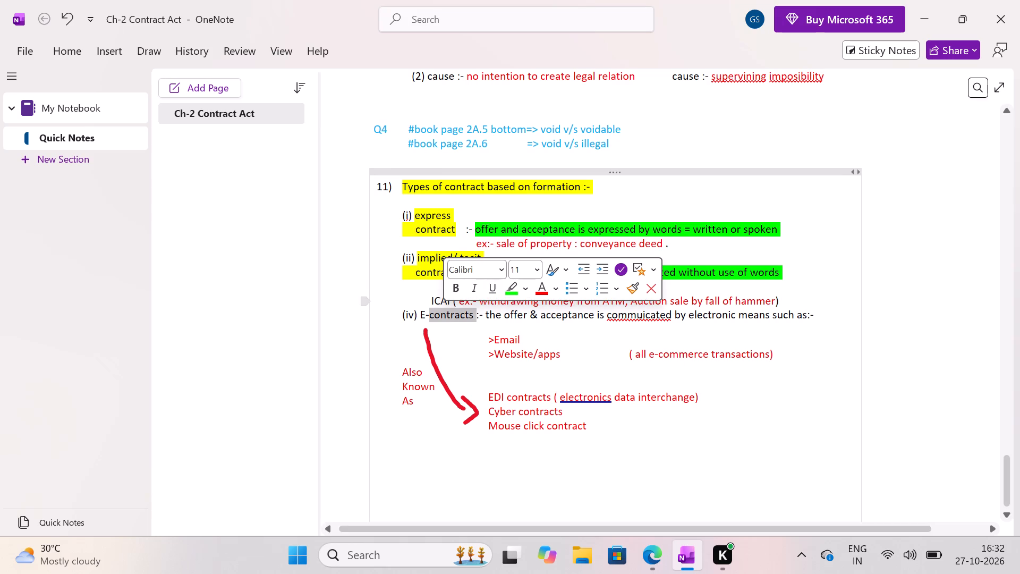
{"action": "left_click", "coordinate": [418, 313]}
{"action": "left_click_drag", "start_coordinate": [418, 313], "coordinate": [447, 313]}
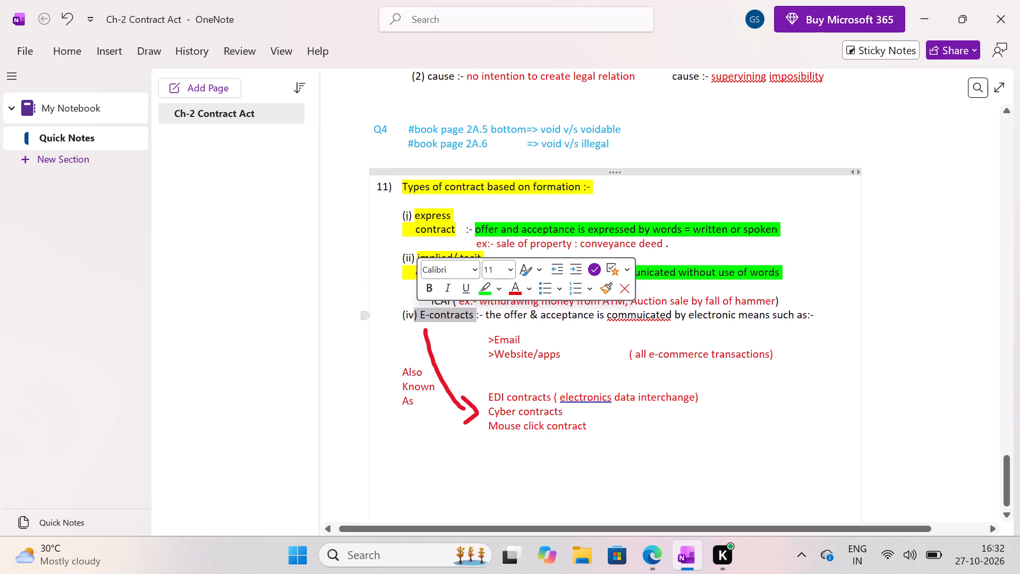
{"action": "left_click_drag", "start_coordinate": [447, 313], "coordinate": [448, 313]}
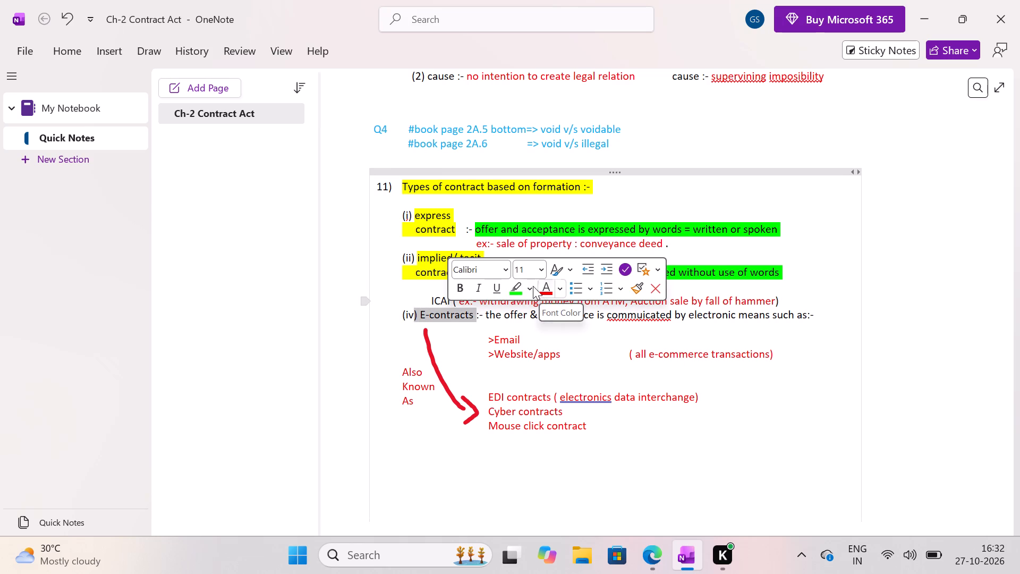
{"action": "left_click", "coordinate": [531, 286]}
{"action": "left_click", "coordinate": [518, 309]}
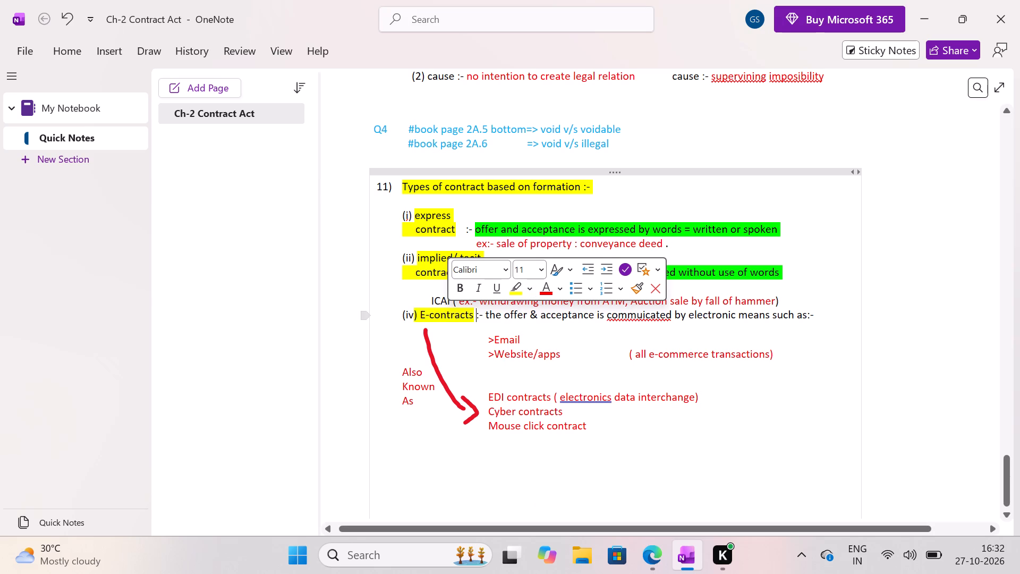
Highlight "the offer & acceptance is commuicated by electronic means such as" in item (iv) in green.
{"action": "left_click", "coordinate": [484, 311]}
{"action": "left_click_drag", "start_coordinate": [484, 311], "coordinate": [805, 312]}
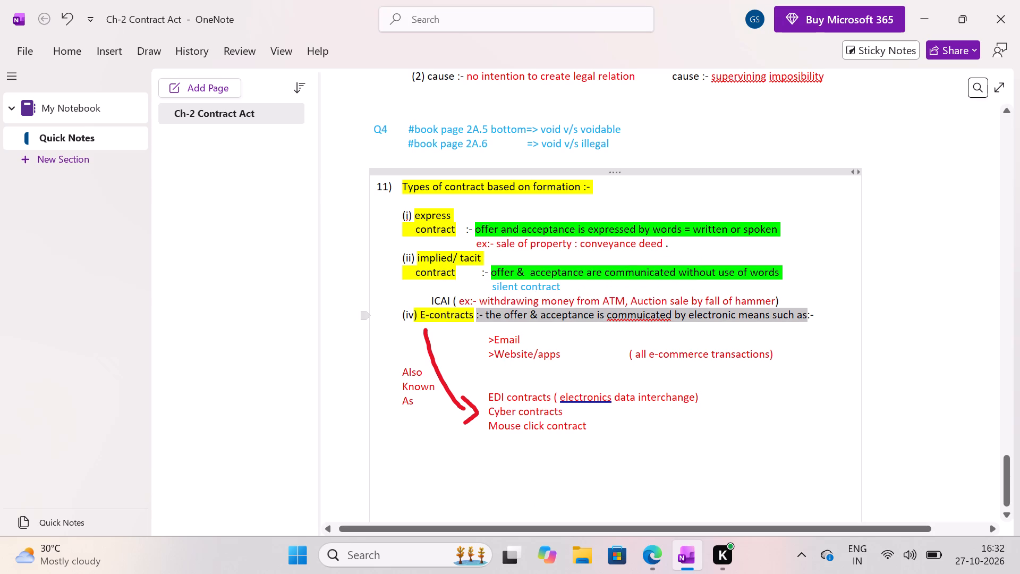
{"action": "left_click_drag", "start_coordinate": [805, 312], "coordinate": [806, 312]}
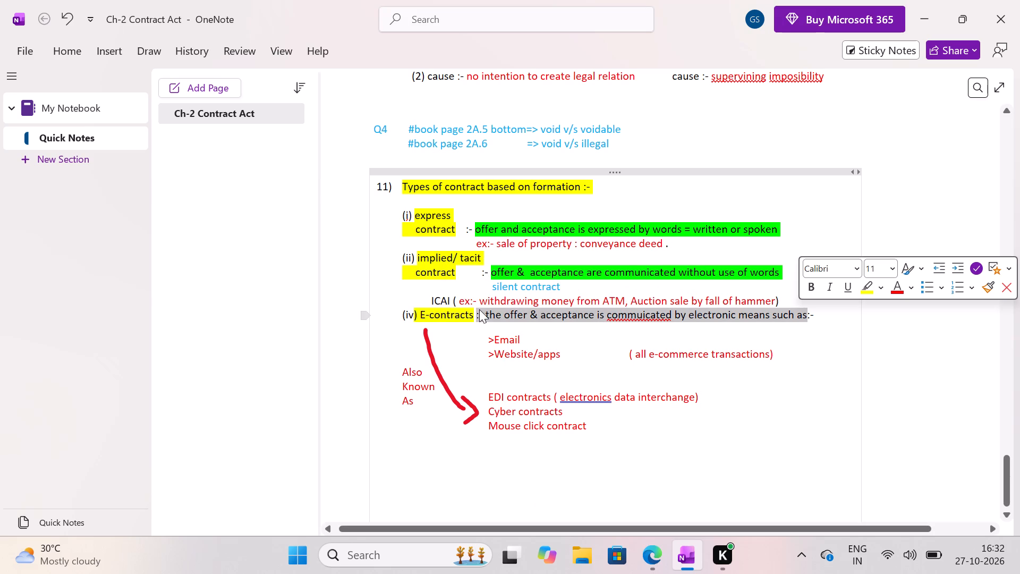
{"action": "left_click", "coordinate": [480, 309]}
{"action": "left_click", "coordinate": [485, 310]}
{"action": "left_click_drag", "start_coordinate": [486, 310], "coordinate": [614, 327]}
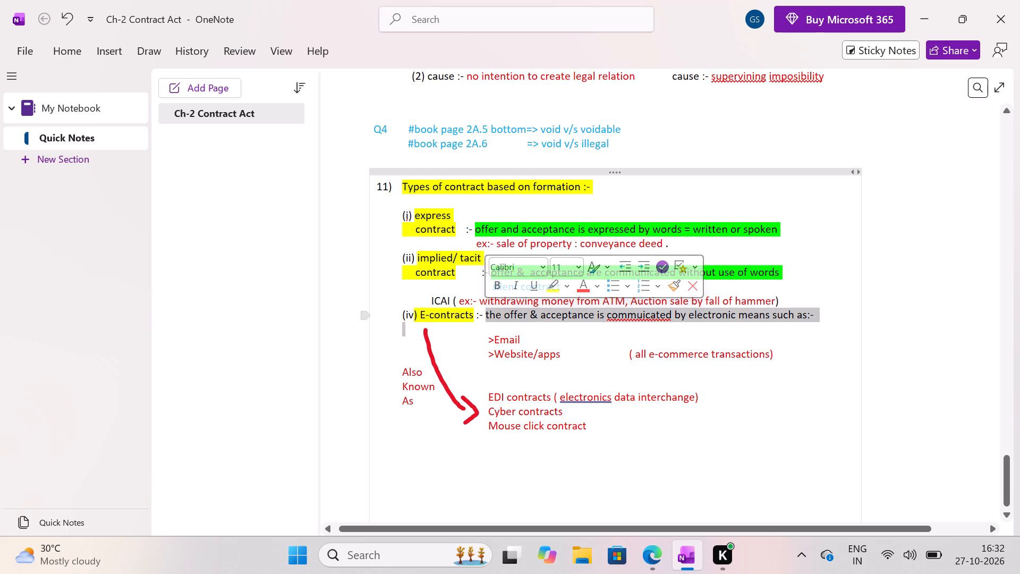
{"action": "left_click_drag", "start_coordinate": [614, 327], "coordinate": [797, 314]}
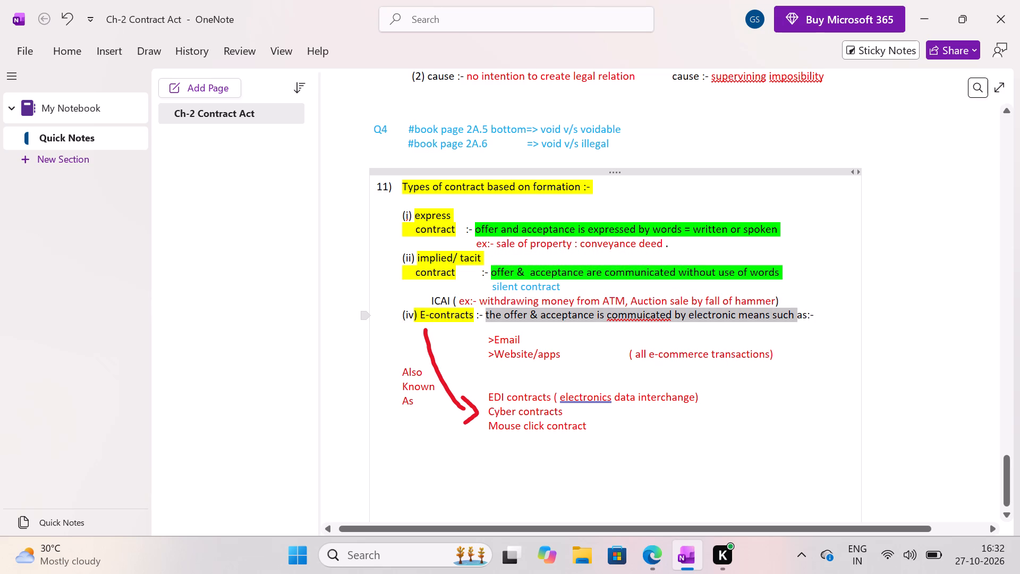
{"action": "left_click_drag", "start_coordinate": [797, 314], "coordinate": [803, 314]}
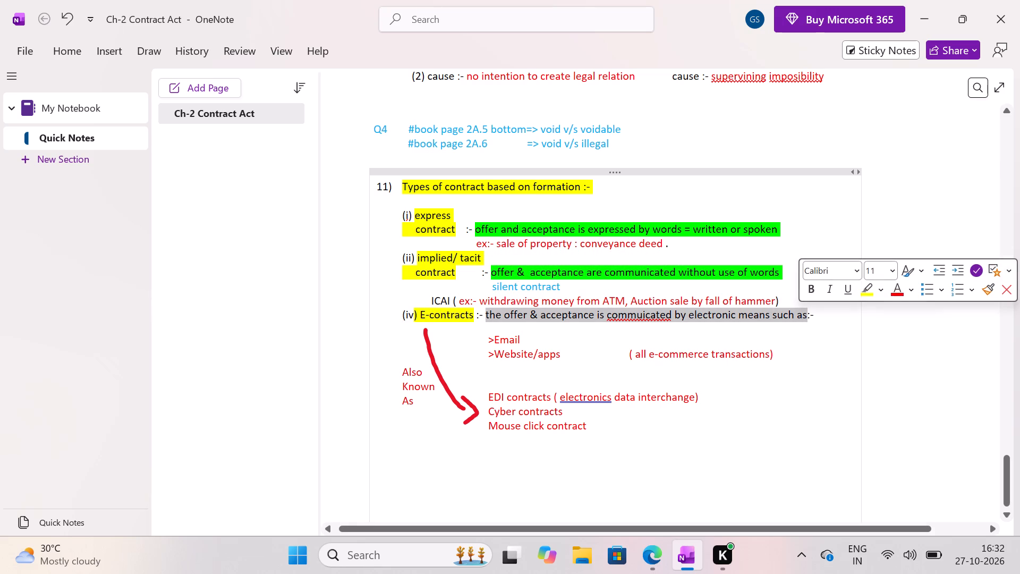
{"action": "left_click", "coordinate": [879, 289]}
{"action": "left_click", "coordinate": [889, 306]}
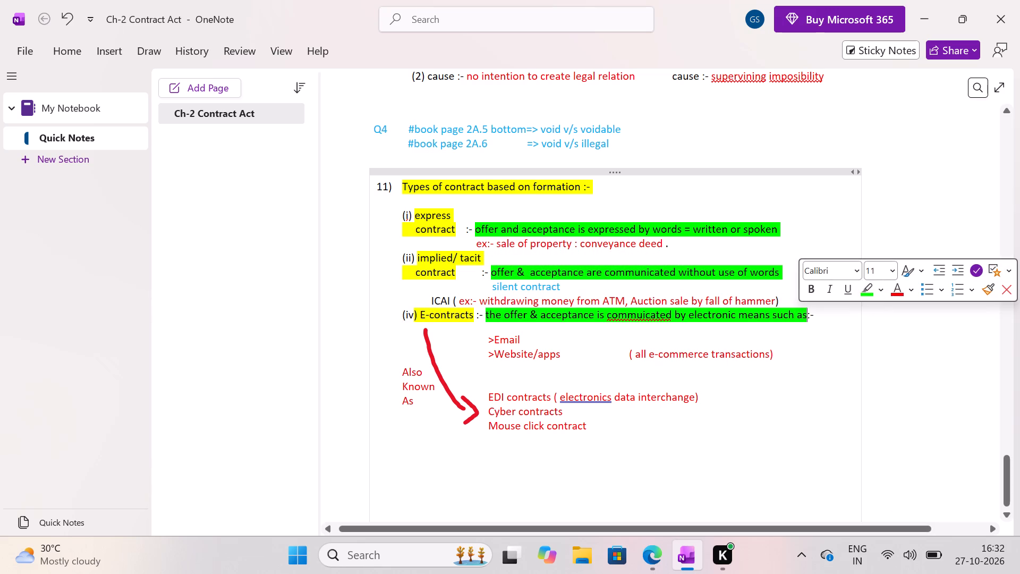
{"action": "left_click", "coordinate": [730, 416]}
{"action": "left_click", "coordinate": [724, 453]}
{"action": "left_click", "coordinate": [684, 486]}
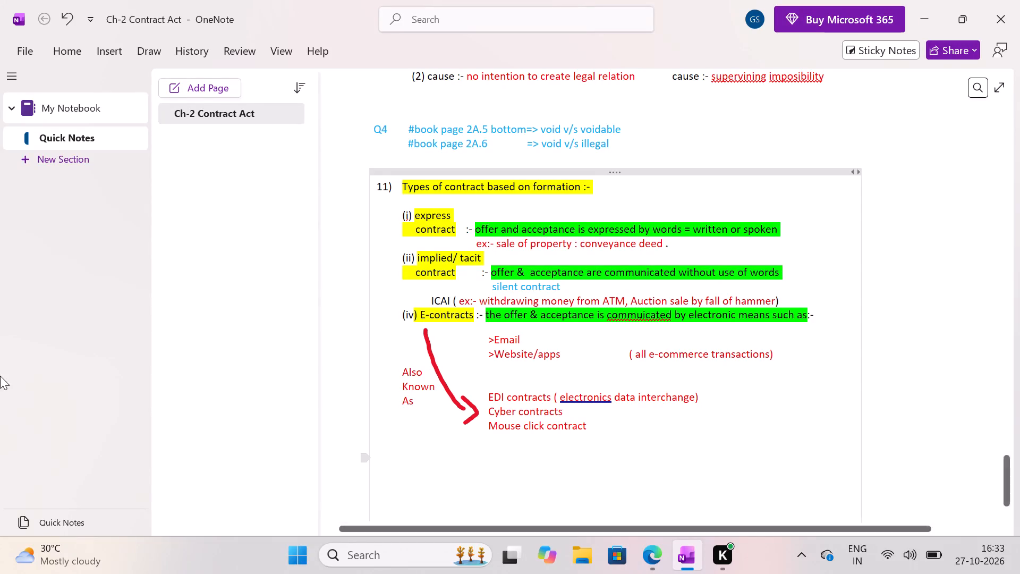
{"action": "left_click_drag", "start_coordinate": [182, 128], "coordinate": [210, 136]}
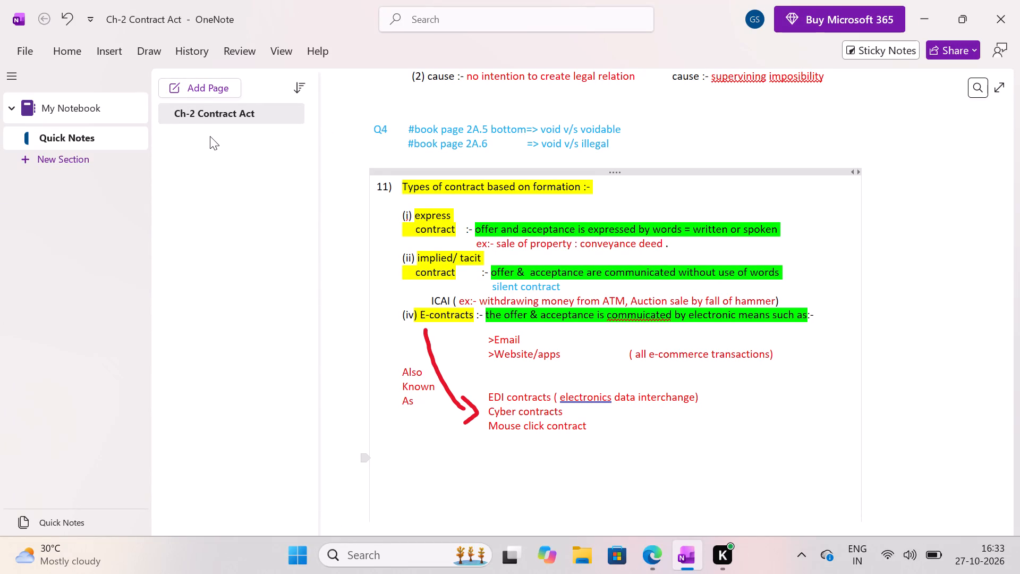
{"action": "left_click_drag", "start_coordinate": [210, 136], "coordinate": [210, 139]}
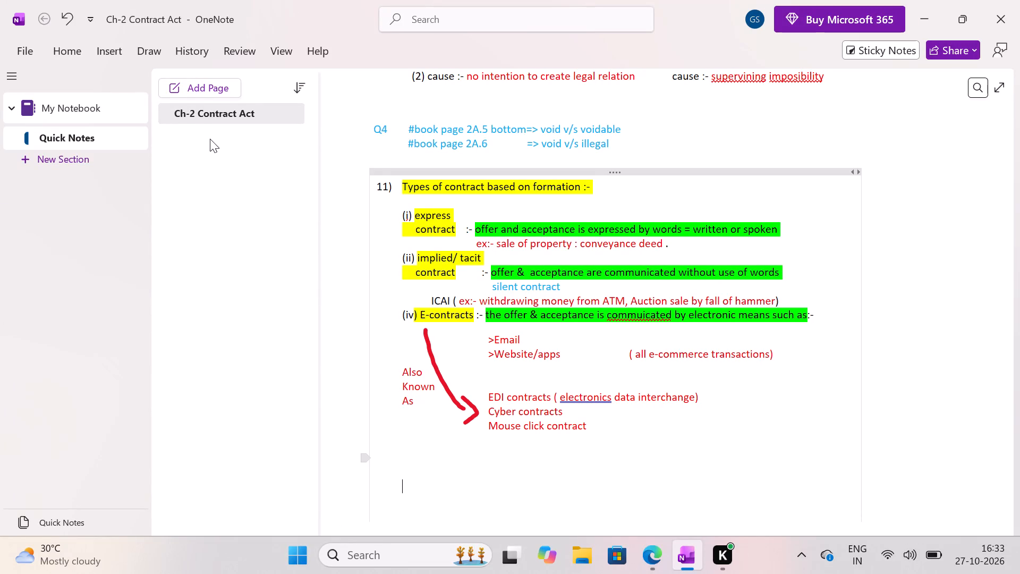
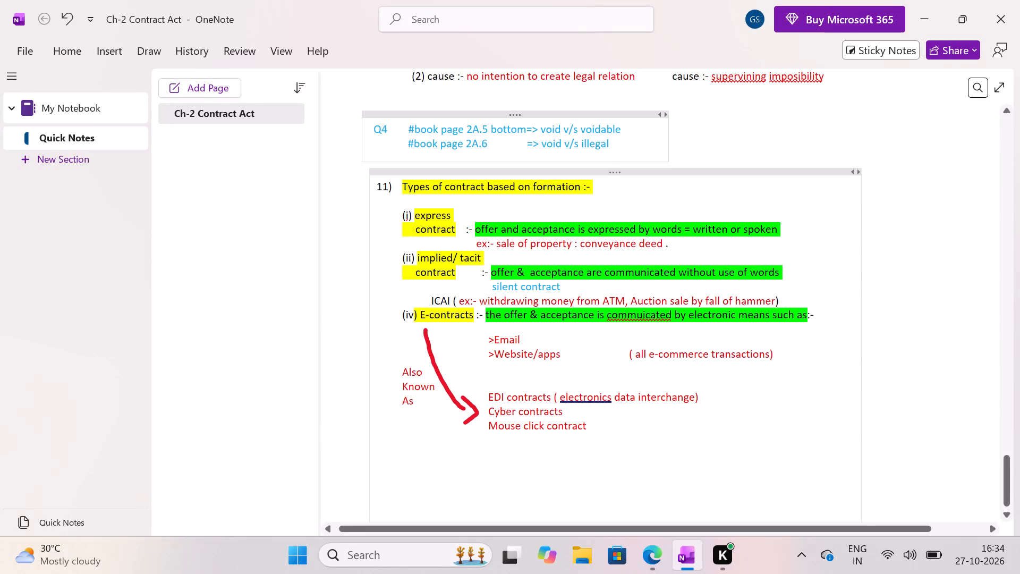
Delete the surplus blank lines below "As" at the end of the E-contracts notes.
{"action": "left_click", "coordinate": [363, 158]}
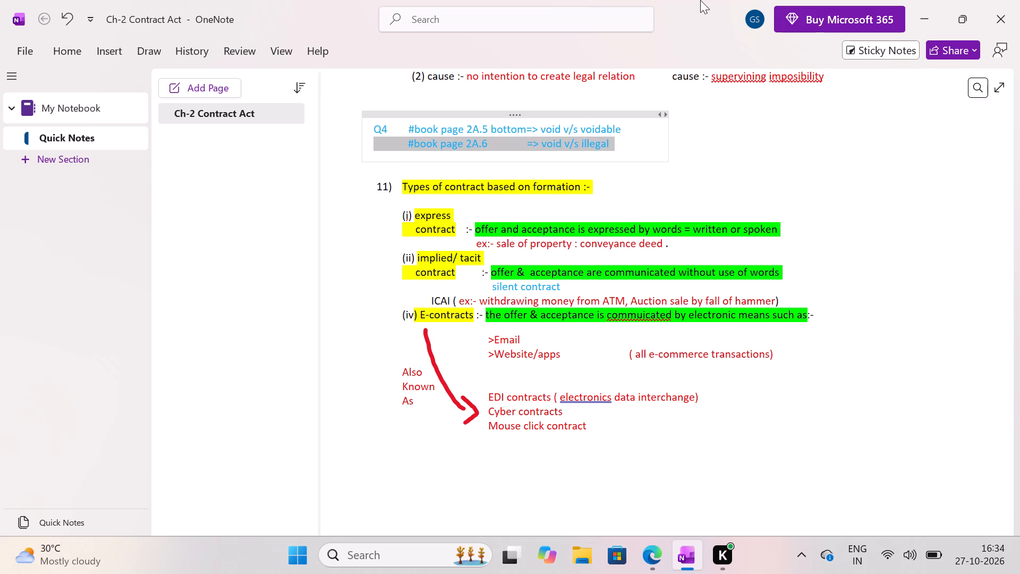
{"action": "scroll", "coordinate": [526, 482], "scroll_direction": "down", "scroll_amount": 2}
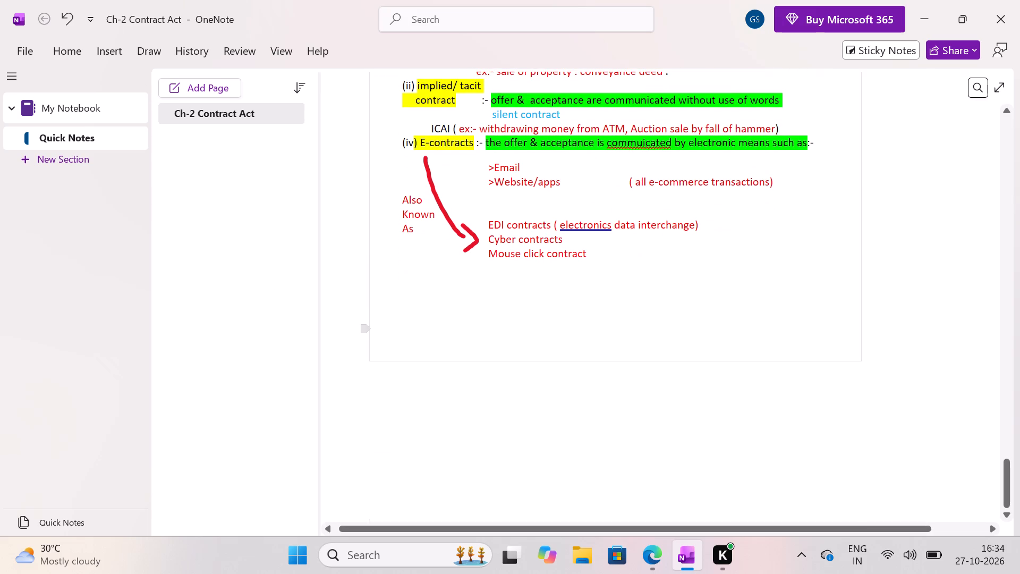
{"action": "left_click", "coordinate": [485, 321]}
{"action": "key", "text": "BackSpace"}
{"action": "key", "text": "BackSpace"}
{"action": "key", "text": "BackSpace"}
{"action": "key", "text": "BackSpace"}
{"action": "key", "text": "BackSpace"}
{"action": "key", "text": "BackSpace"}
{"action": "key", "text": "BackSpace"}
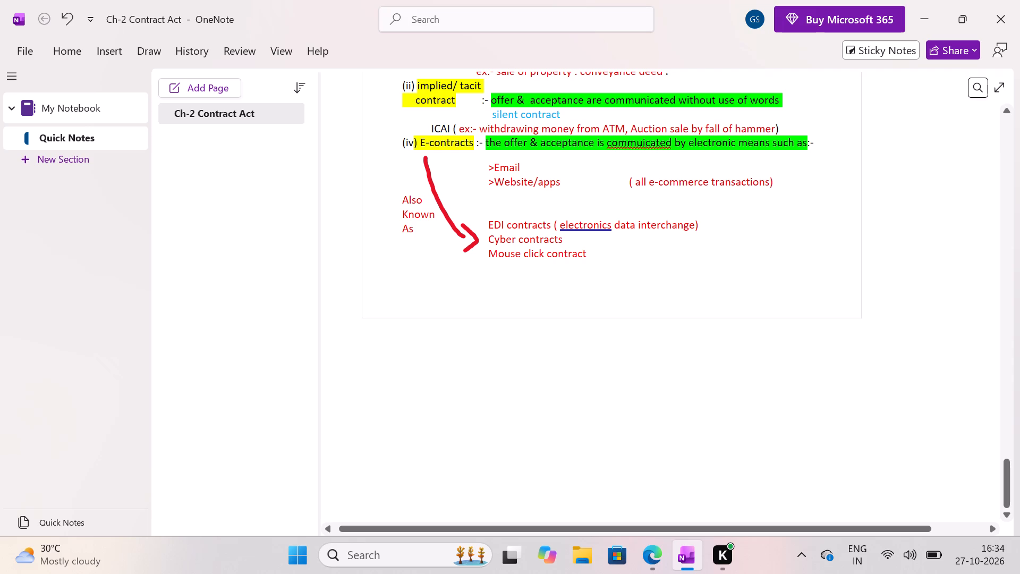
{"action": "key", "text": "BackSpace"}
{"action": "key", "text": "BackSpace"}
{"action": "key", "text": "BackSpace"}
{"action": "key", "text": "BackSpace"}
{"action": "key", "text": "BackSpace"}
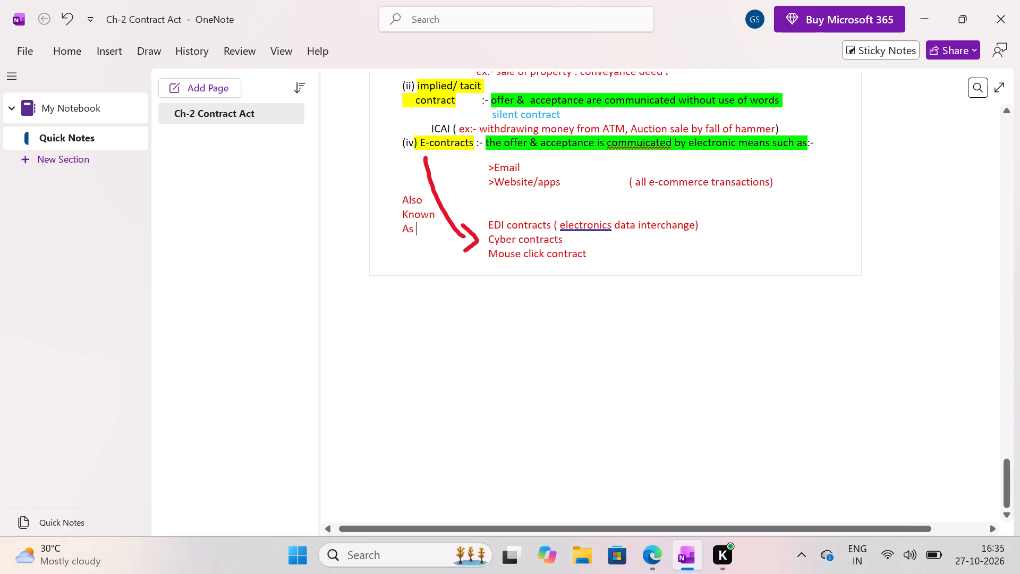
{"action": "key", "text": "BackSpace"}
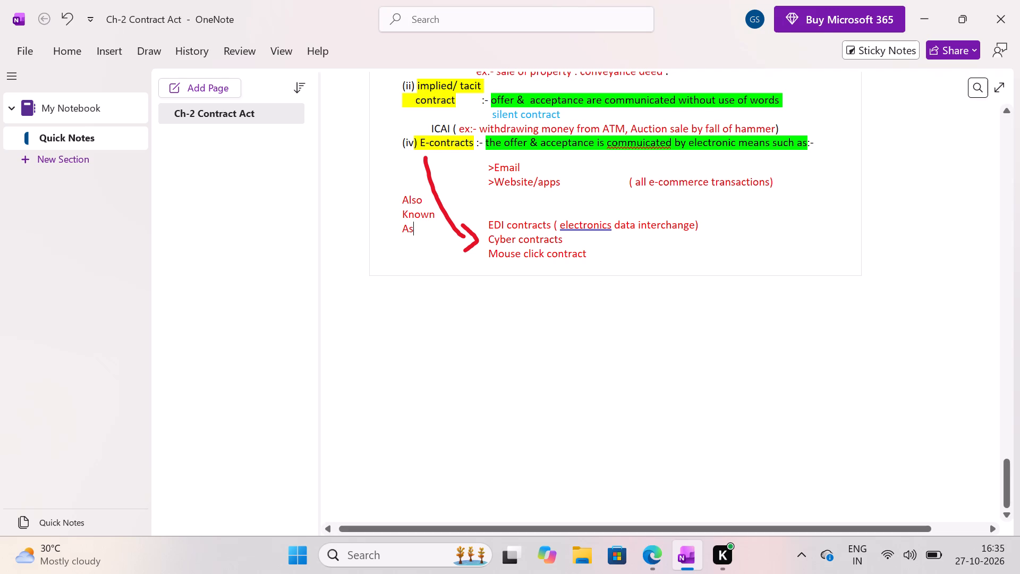
Start a new indented line below the E-contracts notes, leaving a blank line, and begin it with an opening bracket.
{"action": "left_click", "coordinate": [494, 317]}
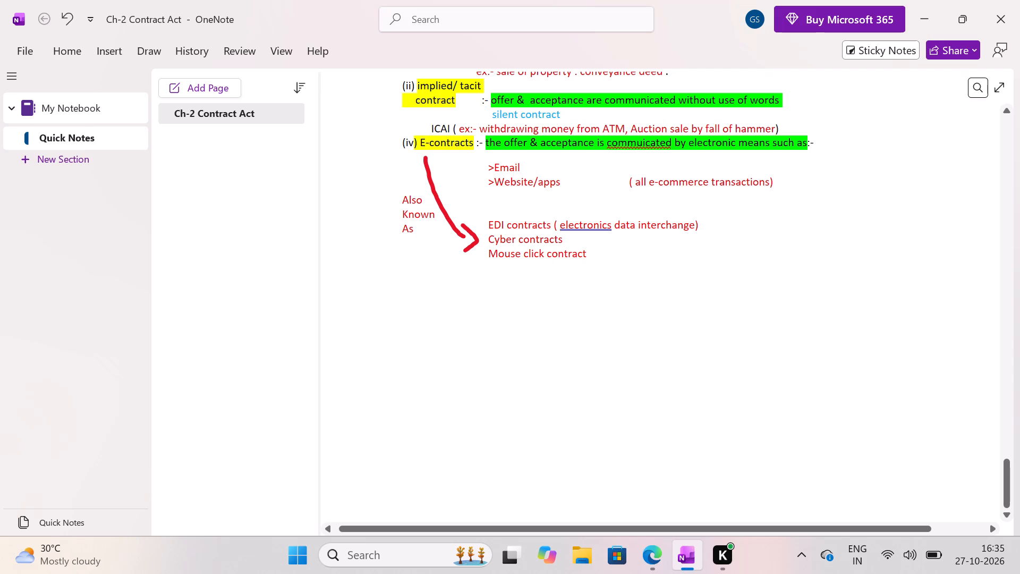
{"action": "left_click", "coordinate": [483, 291]}
{"action": "left_click", "coordinate": [447, 265]}
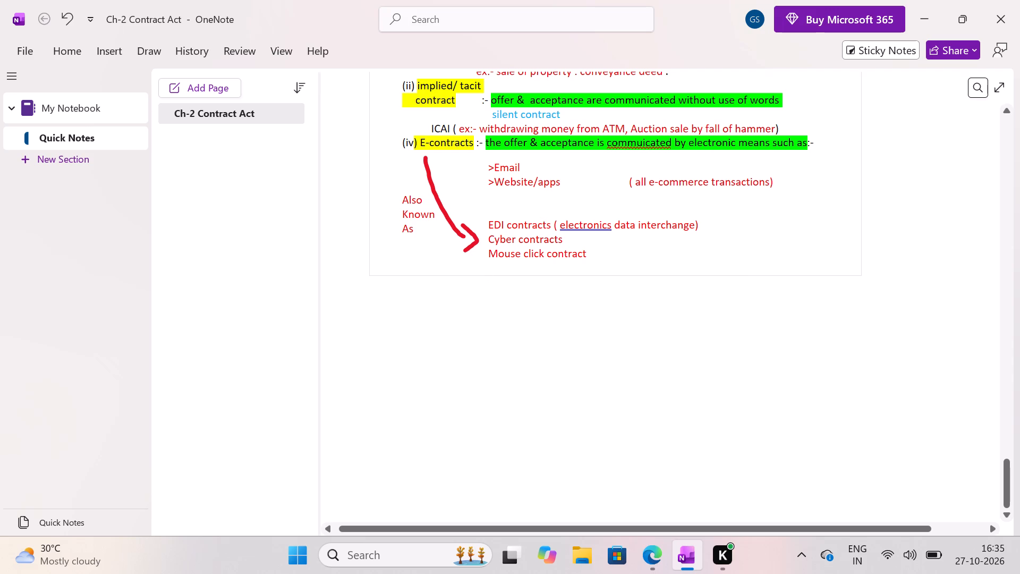
{"action": "key", "text": "Return"}
{"action": "key", "text": "Return"}
{"action": "key", "text": "Return"}
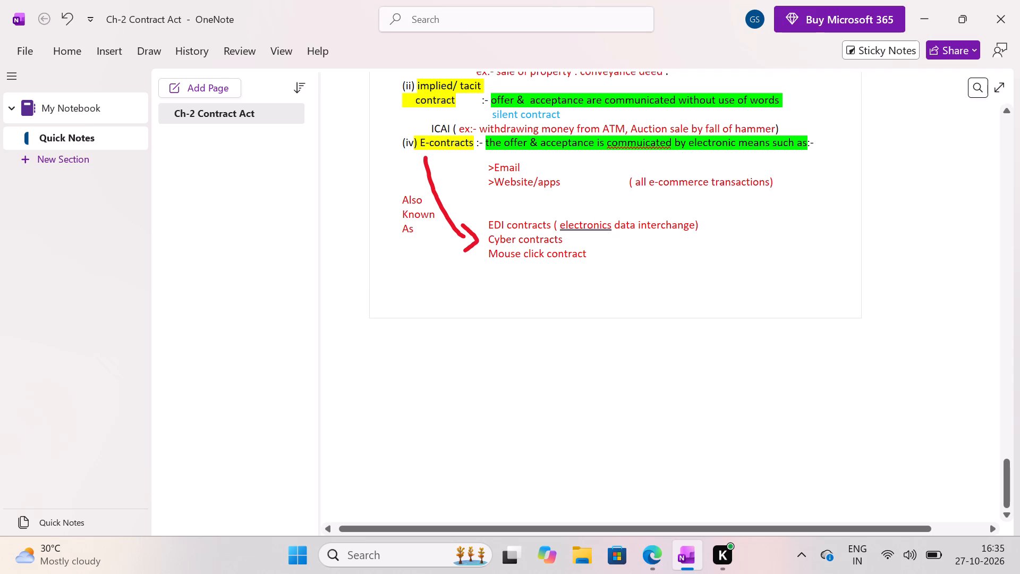
{"action": "key", "text": "BackSpace"}
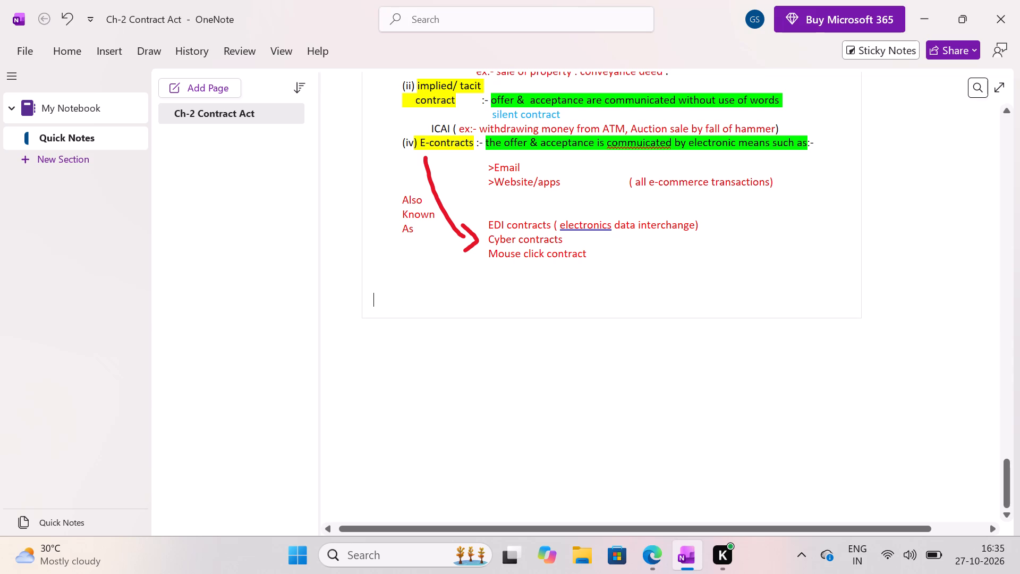
{"action": "key", "text": "BackSpace"}
{"action": "key", "text": "BackSpace"}
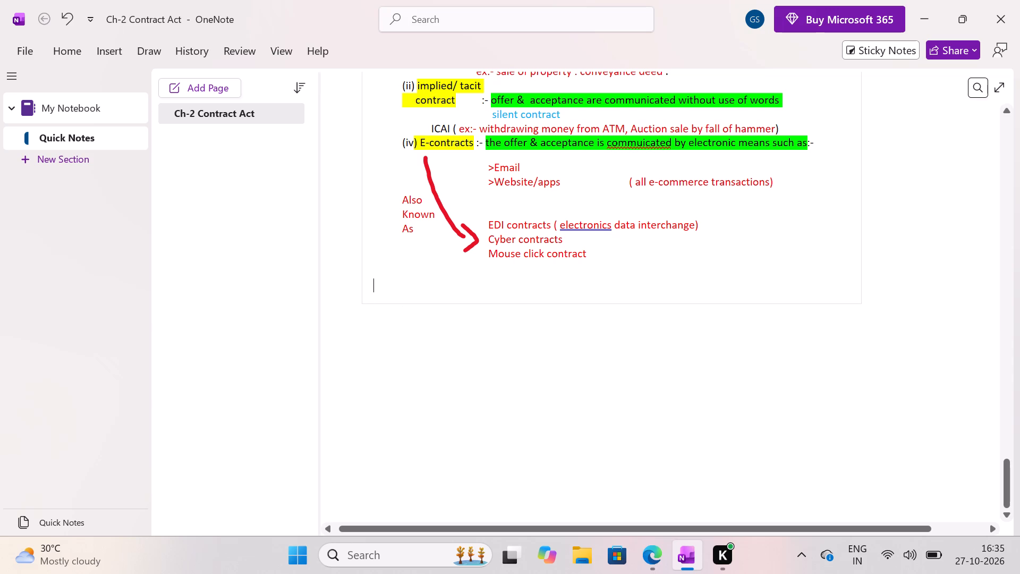
{"action": "key", "text": "space"}
{"action": "key", "text": "space"}
{"action": "key", "text": "space"}
{"action": "key", "text": "space"}
{"action": "key", "text": "space"}
{"action": "key", "text": "shift+parenleft"}
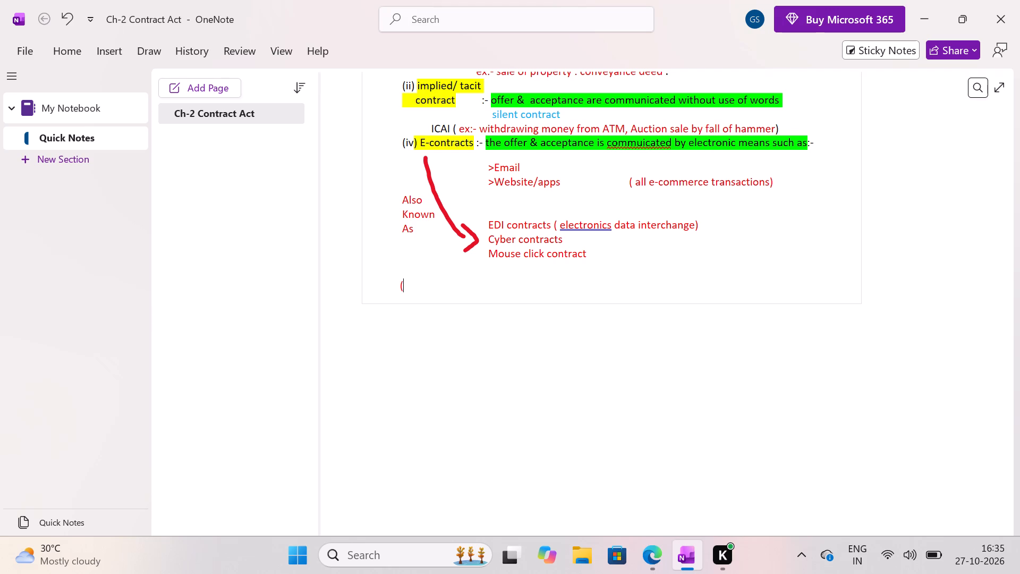
Renumber the E-contracts item as (iii).
{"action": "left_click", "coordinate": [415, 141]}
{"action": "key", "text": "BackSpace"}
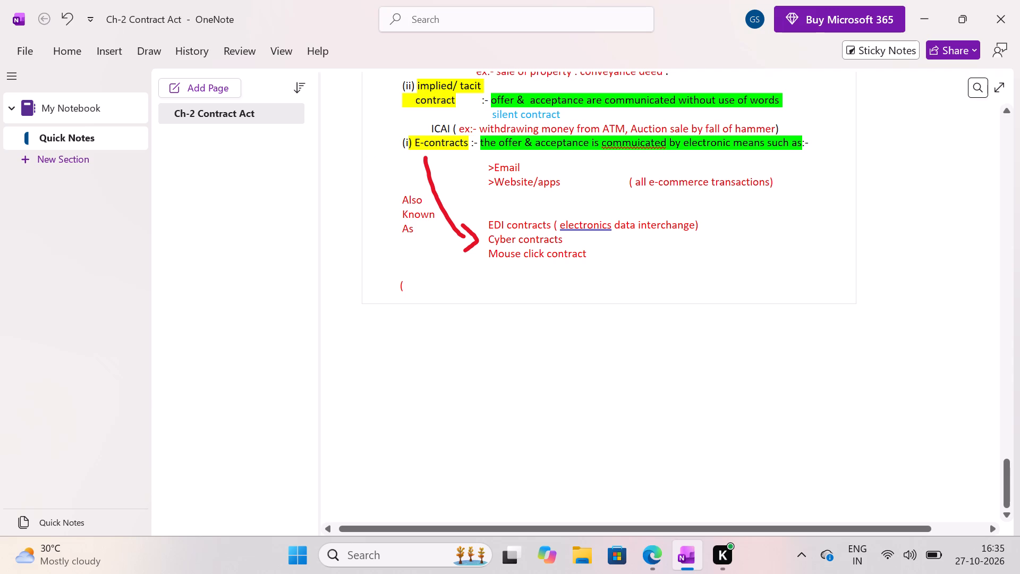
{"action": "type", "text": "ii"}
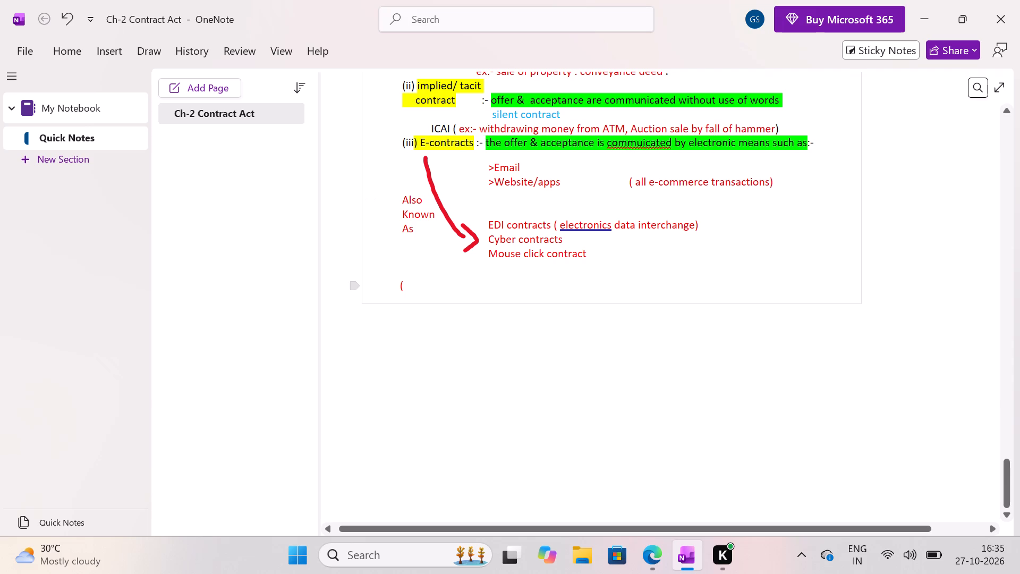
Replace the red bracket on the new line with the item number "(iv)" in black text.
{"action": "left_click", "coordinate": [404, 283]}
{"action": "key", "text": "BackSpace"}
{"action": "left_click", "coordinate": [71, 49]}
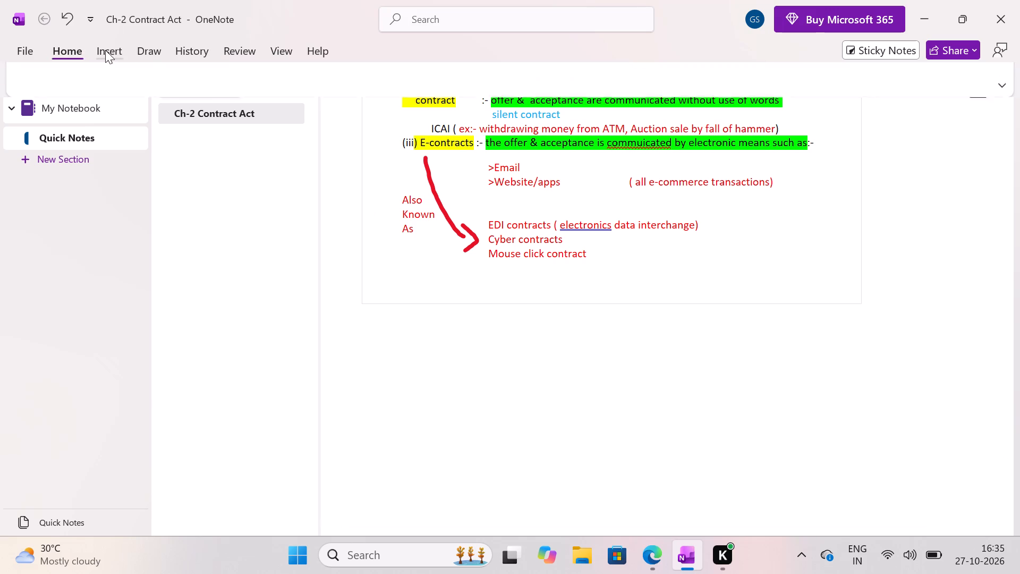
{"action": "left_click", "coordinate": [358, 88]}
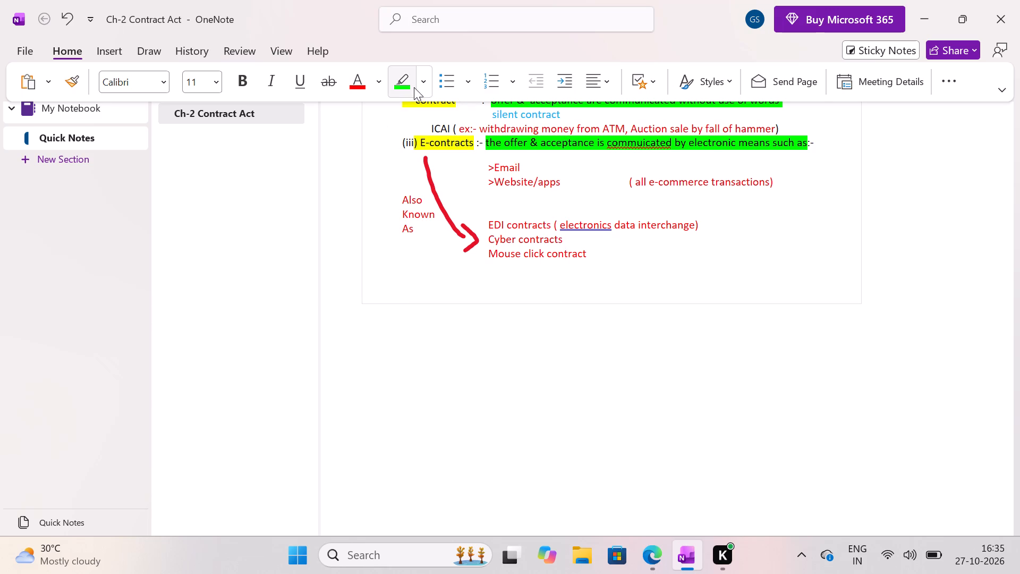
{"action": "left_click", "coordinate": [374, 83]}
{"action": "left_click", "coordinate": [379, 154]}
{"action": "left_click", "coordinate": [421, 287]}
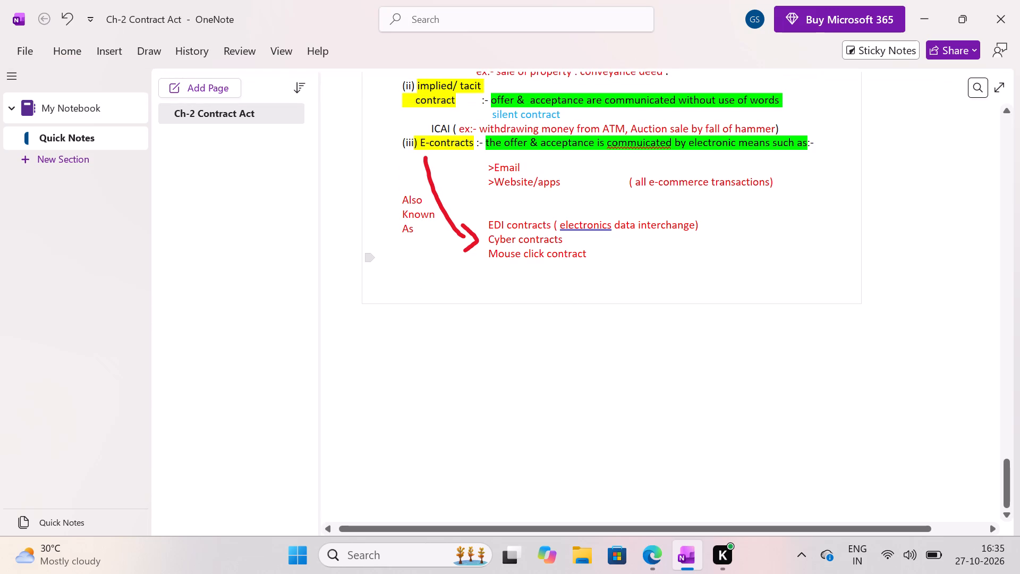
{"action": "key", "text": "shift+parenleft"}
{"action": "key", "text": "i"}
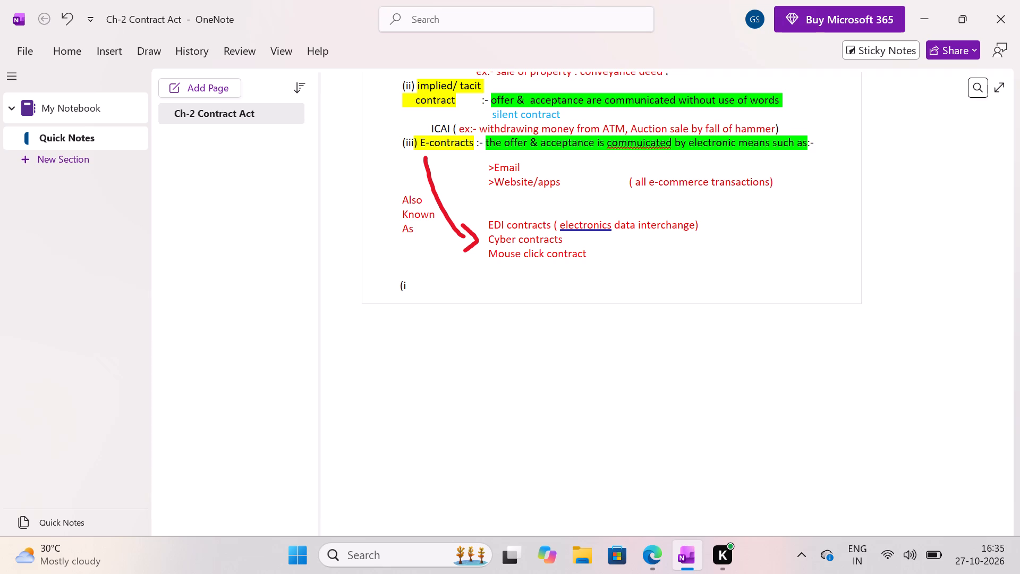
{"action": "type", "text": "v)"}
{"action": "key", "text": "space"}
Write the heading "Quasi contract:-" after the new item number (iv).
{"action": "key", "text": "o"}
{"action": "key", "text": "BackSpace"}
{"action": "key", "text": "q"}
{"action": "key", "text": "BackSpace"}
{"action": "key", "text": "q"}
{"action": "type", "text": "ua"}
{"action": "type", "text": "so"}
{"action": "key", "text": "space"}
{"action": "key", "text": "BackSpace"}
{"action": "key", "text": "BackSpace"}
{"action": "type", "text": "i contract"}
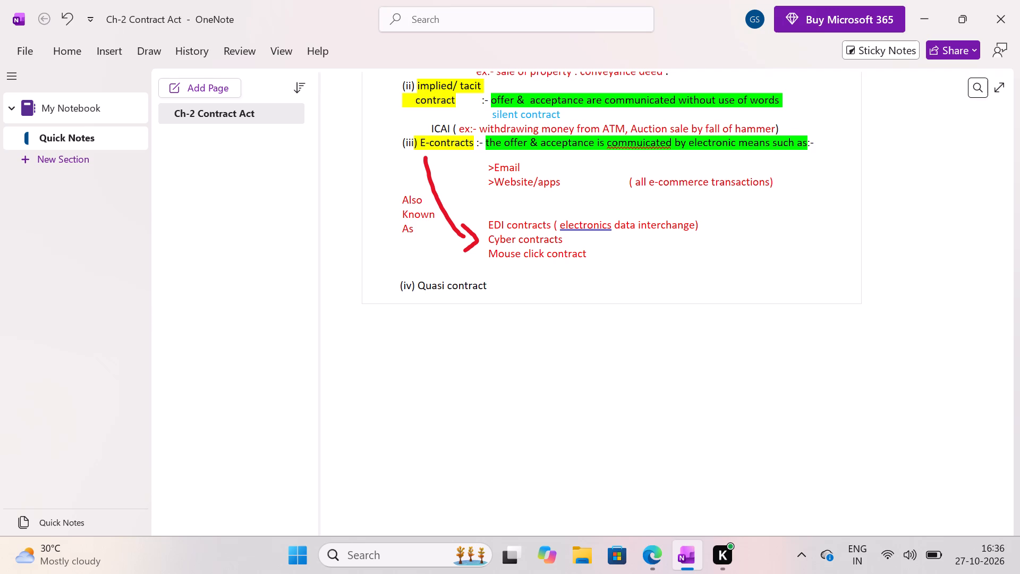
{"action": "type", "text": ":-"}
{"action": "key", "text": "space"}
Write "there is no offer and acceptance" after the "Quasi contract:-" heading.
{"action": "key", "text": "t"}
{"action": "type", "text": "herr"}
{"action": "key", "text": "BackSpace"}
{"action": "type", "text": "e"}
{"action": "key", "text": "space"}
{"action": "type", "text": "is"}
{"action": "key", "text": "space"}
{"action": "key", "text": "n"}
{"action": "type", "text": "o offer"}
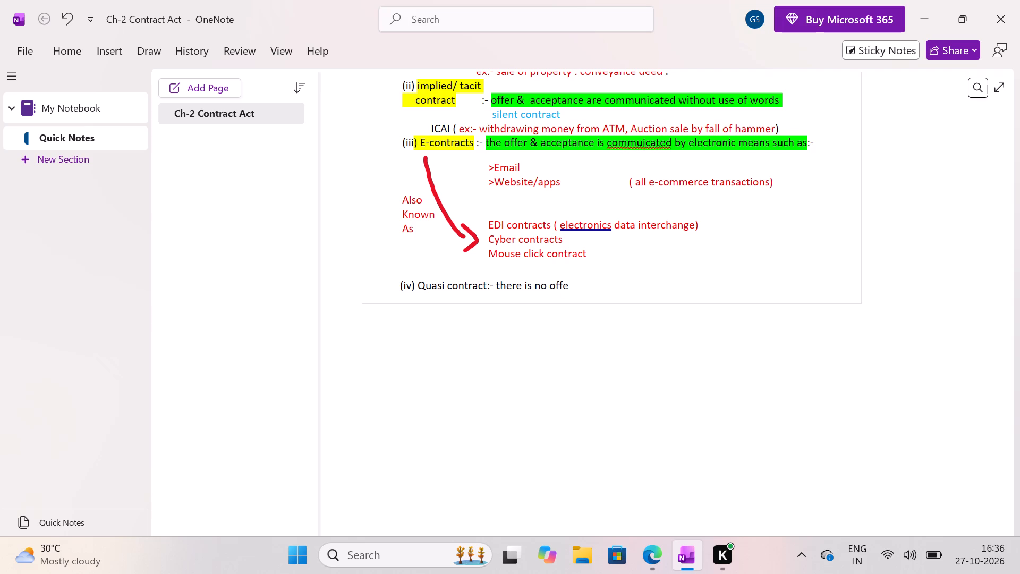
{"action": "key", "text": "space"}
{"action": "type", "text": "am"}
{"action": "key", "text": "BackSpace"}
{"action": "type", "text": "nd accepy"}
{"action": "key", "text": "BackSpace"}
{"action": "type", "text": "tacnce"}
{"action": "key", "text": "space"}
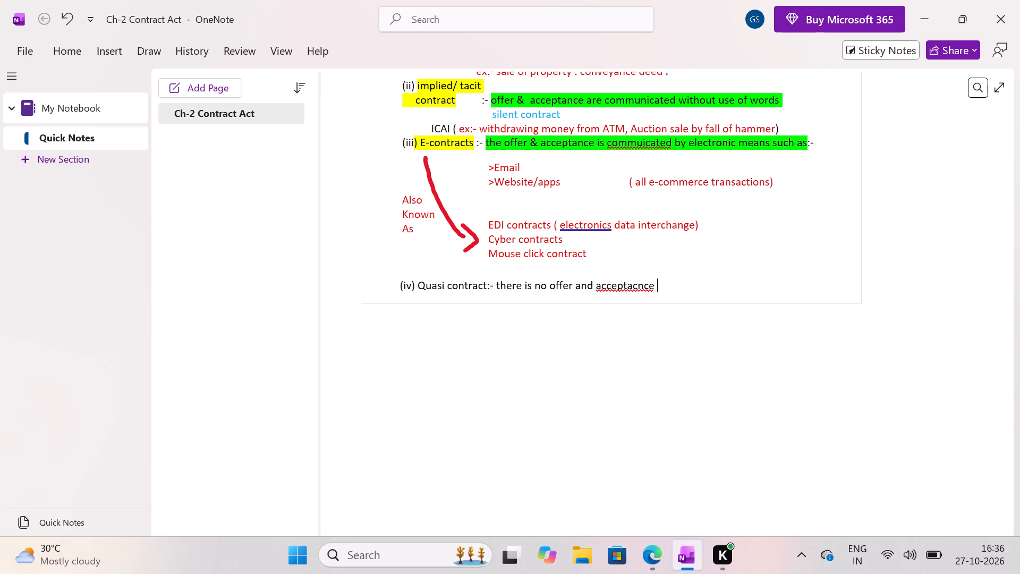
{"action": "key", "text": "Left"}
{"action": "key", "text": "Left"}
{"action": "key", "text": "Left"}
{"action": "key", "text": "Left"}
{"action": "key", "text": "BackSpace"}
{"action": "key", "text": "Right"}
{"action": "key", "text": "Right"}
{"action": "key", "text": "Right"}
{"action": "key", "text": "Right"}
{"action": "key", "text": "Right"}
{"action": "key", "text": "Right"}
{"action": "key", "text": "Right"}
{"action": "key", "text": "Right"}
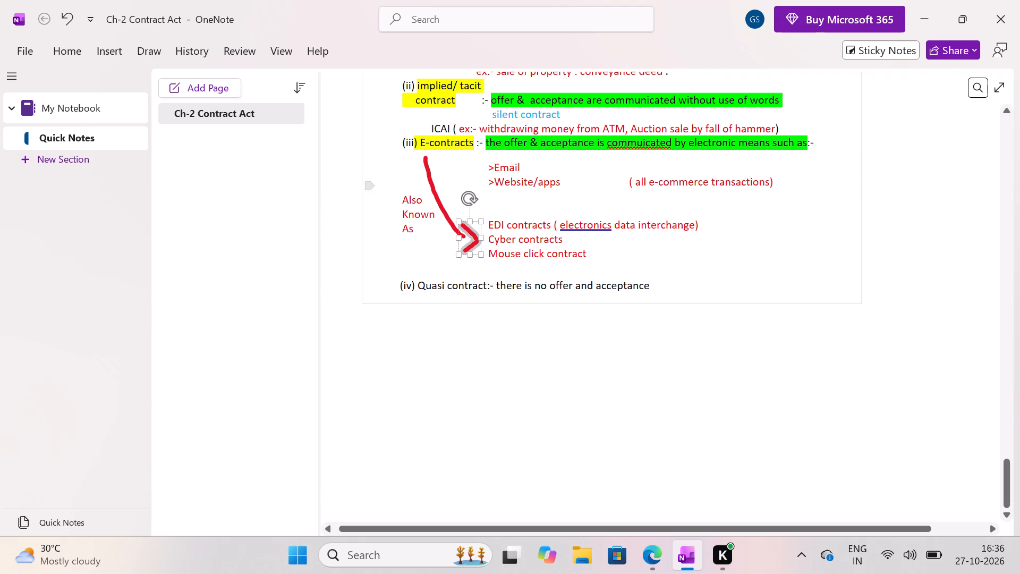
Add a second line under item (iv), indented to align with the definition text, reading "quasi- contact is created by law".
{"action": "left_click", "coordinate": [669, 284]}
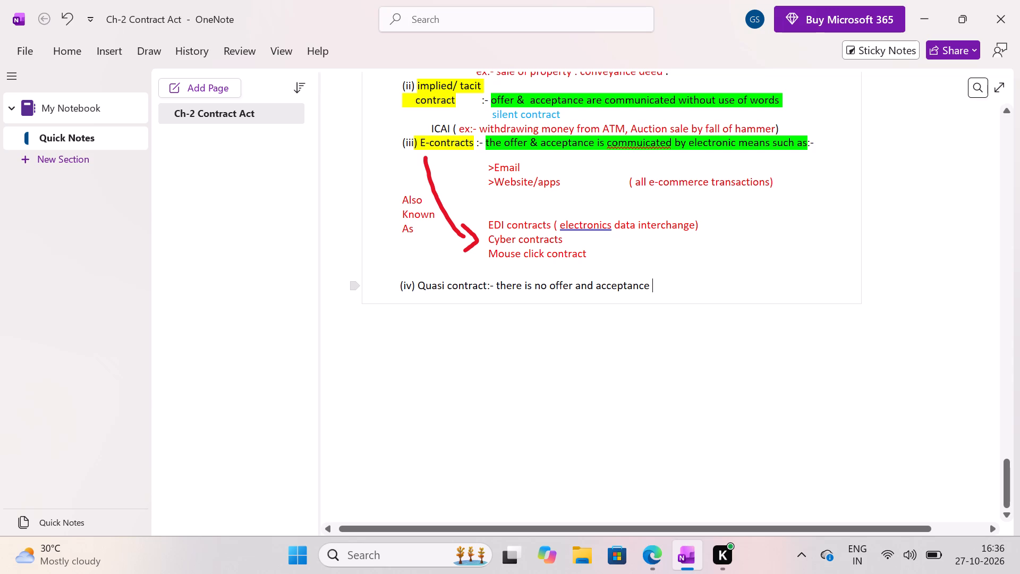
{"action": "key", "text": "Return"}
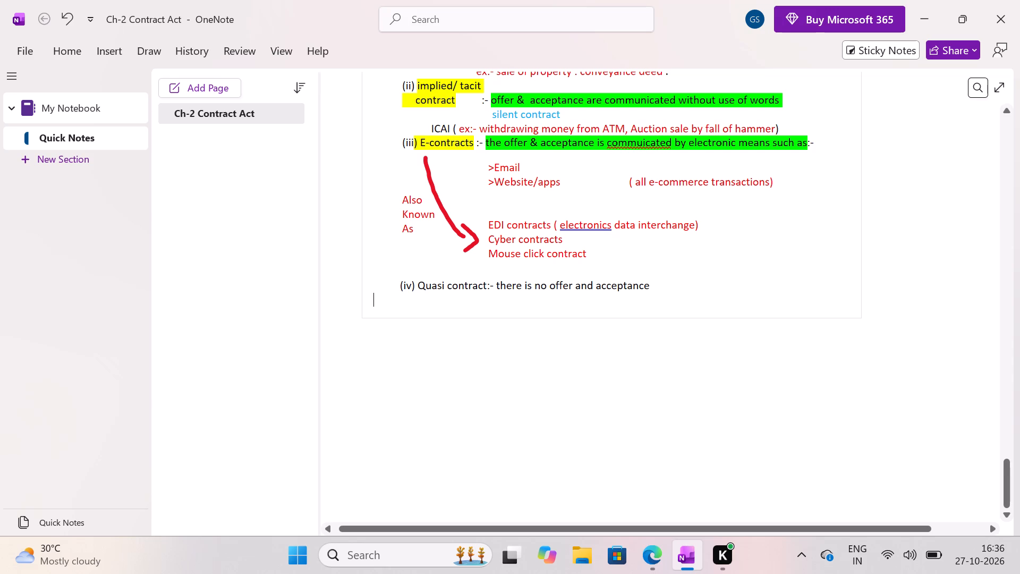
{"action": "key", "text": "space"}
{"action": "key", "text": "space"}
{"action": "key", "text": "space"}
{"action": "key", "text": "space"}
{"action": "key", "text": "space"}
{"action": "key", "text": "space"}
{"action": "key", "text": "space"}
{"action": "key", "text": "space"}
{"action": "key", "text": "space"}
{"action": "key", "text": "space"}
{"action": "key", "text": "space"}
{"action": "key", "text": "space"}
{"action": "key", "text": "space"}
{"action": "key", "text": "space"}
{"action": "key", "text": "space"}
{"action": "key", "text": "space"}
{"action": "key", "text": "space"}
{"action": "key", "text": "space"}
{"action": "key", "text": "space"}
{"action": "key", "text": "space"}
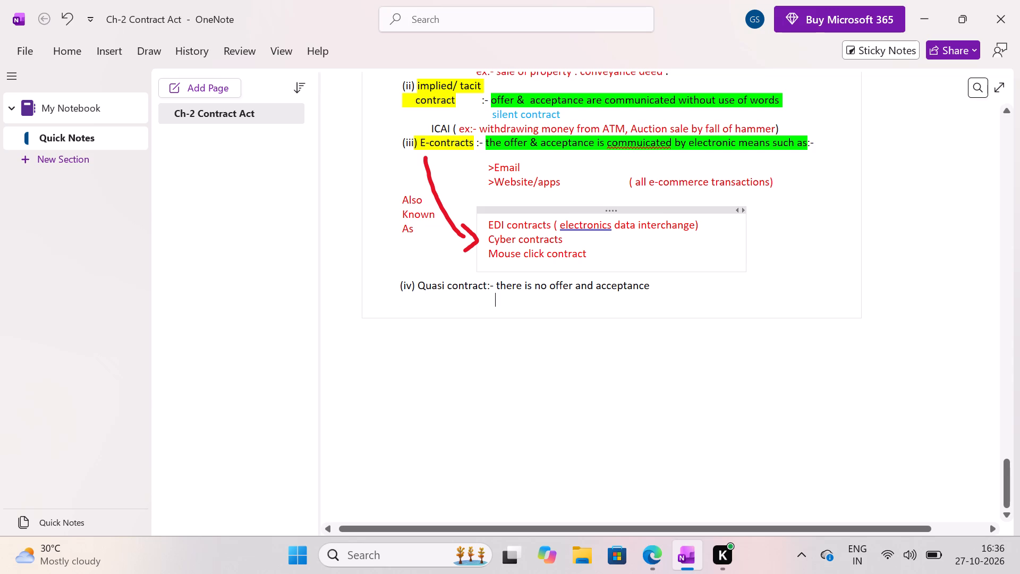
{"action": "type", "text": "qus"}
{"action": "key", "text": "BackSpace"}
{"action": "type", "text": "asi"}
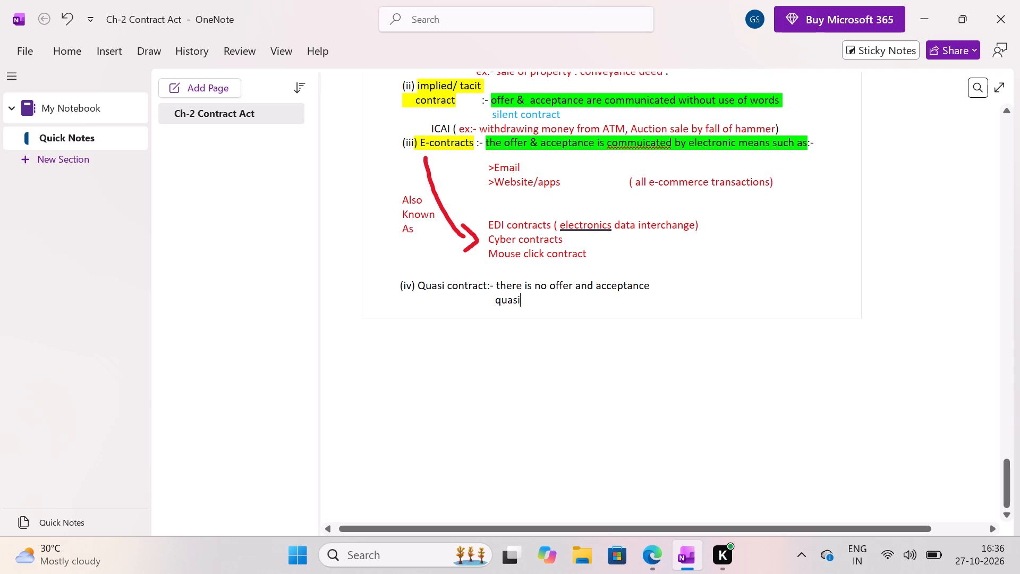
{"action": "key", "text": "shift+underscore"}
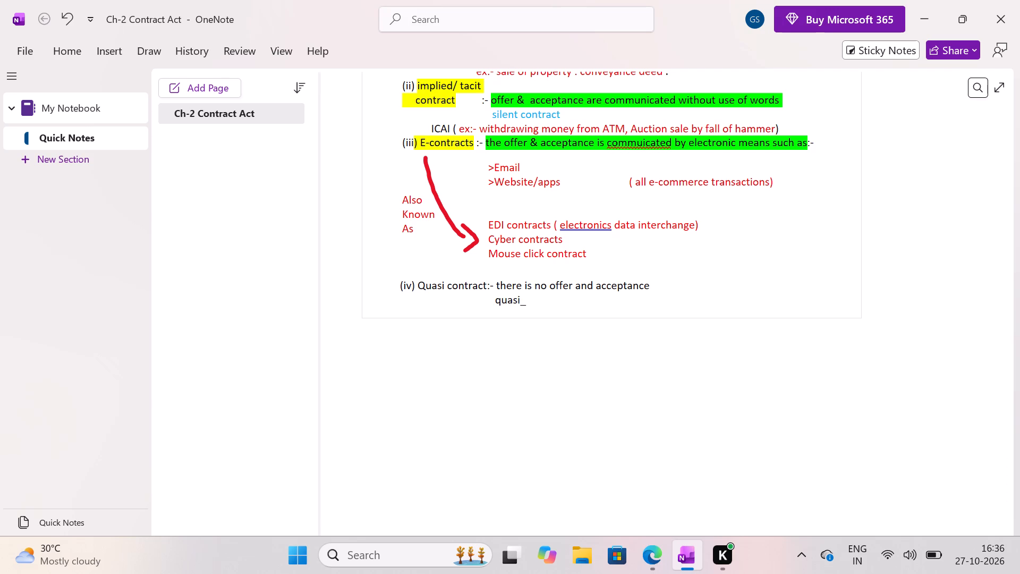
{"action": "key", "text": "BackSpace"}
{"action": "type", "text": "-"}
{"action": "key", "text": "space"}
{"action": "type", "text": "contact"}
{"action": "key", "text": "space"}
{"action": "type", "text": "is"}
{"action": "key", "text": "space"}
{"action": "type", "text": "cc"}
{"action": "key", "text": "BackSpace"}
{"action": "type", "text": "rea"}
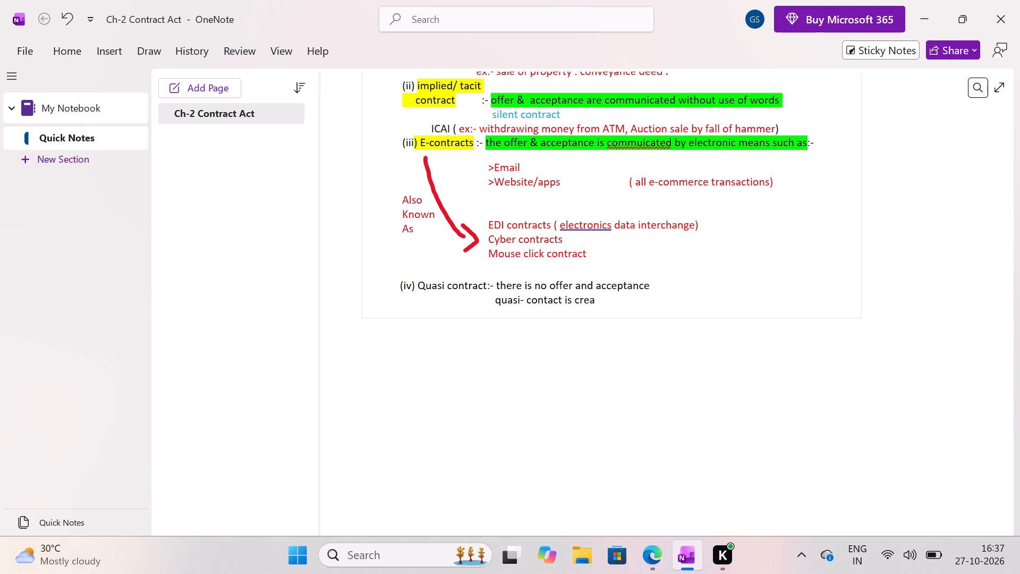
{"action": "type", "text": "ted"}
{"action": "key", "text": "space"}
{"action": "type", "text": "by law"}
{"action": "key", "text": "space"}
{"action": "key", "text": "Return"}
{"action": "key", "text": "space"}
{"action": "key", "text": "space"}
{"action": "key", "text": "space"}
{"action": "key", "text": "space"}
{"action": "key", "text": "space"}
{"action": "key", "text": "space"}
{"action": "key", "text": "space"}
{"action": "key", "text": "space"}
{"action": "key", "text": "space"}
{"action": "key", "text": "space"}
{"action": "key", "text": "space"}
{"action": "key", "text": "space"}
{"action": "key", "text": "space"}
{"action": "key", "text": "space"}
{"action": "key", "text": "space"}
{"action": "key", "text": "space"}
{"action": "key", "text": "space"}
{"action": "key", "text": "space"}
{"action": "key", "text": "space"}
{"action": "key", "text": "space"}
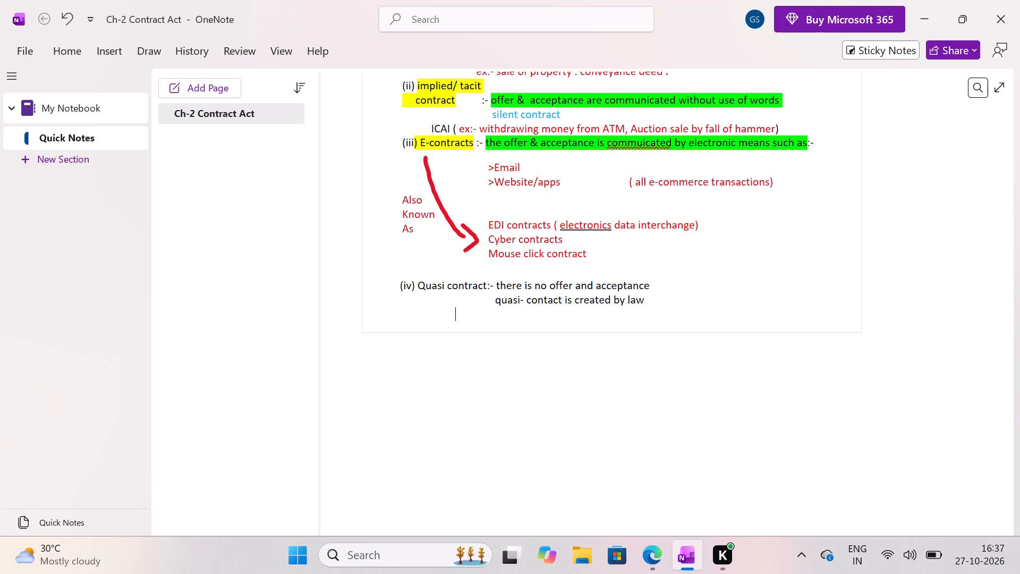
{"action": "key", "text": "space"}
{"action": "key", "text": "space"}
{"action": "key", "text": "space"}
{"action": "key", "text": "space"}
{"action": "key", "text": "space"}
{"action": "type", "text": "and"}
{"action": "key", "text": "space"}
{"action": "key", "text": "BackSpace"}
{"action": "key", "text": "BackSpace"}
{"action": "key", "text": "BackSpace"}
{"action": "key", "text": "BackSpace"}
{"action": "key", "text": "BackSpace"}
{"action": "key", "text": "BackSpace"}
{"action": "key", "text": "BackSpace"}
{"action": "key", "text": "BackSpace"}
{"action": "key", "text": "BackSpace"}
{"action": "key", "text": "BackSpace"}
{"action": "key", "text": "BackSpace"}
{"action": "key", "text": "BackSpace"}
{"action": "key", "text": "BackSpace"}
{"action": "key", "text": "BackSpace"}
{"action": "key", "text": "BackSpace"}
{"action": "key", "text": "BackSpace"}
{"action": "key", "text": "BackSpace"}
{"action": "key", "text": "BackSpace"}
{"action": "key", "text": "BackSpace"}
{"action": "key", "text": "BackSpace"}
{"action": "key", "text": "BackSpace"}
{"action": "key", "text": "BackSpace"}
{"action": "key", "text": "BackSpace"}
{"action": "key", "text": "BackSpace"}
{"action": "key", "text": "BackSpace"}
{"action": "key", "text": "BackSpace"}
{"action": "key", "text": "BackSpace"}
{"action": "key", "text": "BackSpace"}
Continue the second line of item (iv) after "created by law" with "and not by partires".
{"action": "type", "text": "and no"}
{"action": "type", "text": "t by"}
{"action": "key", "text": "space"}
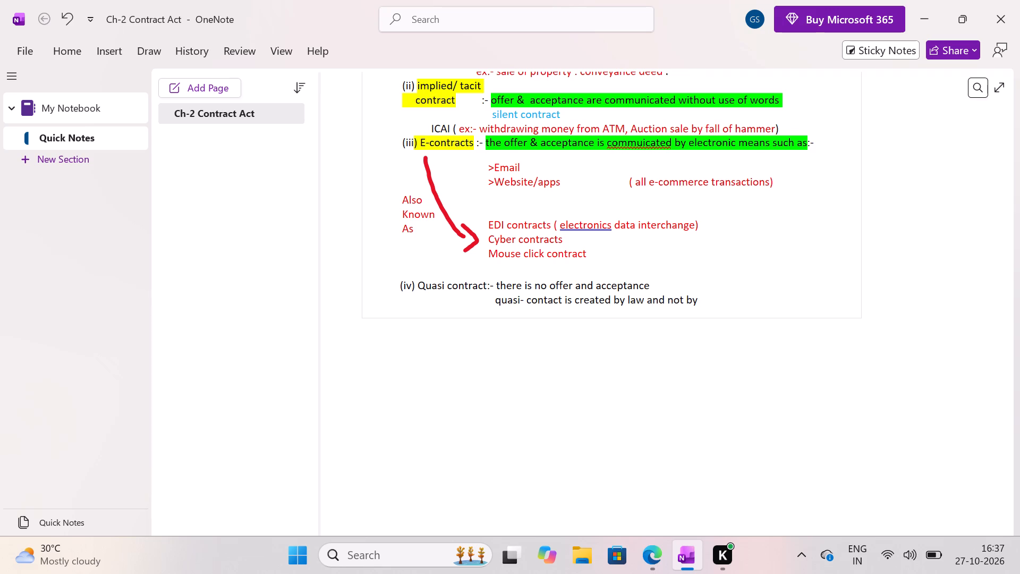
{"action": "type", "text": "parrtit"}
{"action": "key", "text": "BackSpace"}
{"action": "key", "text": "BackSpace"}
{"action": "key", "text": "BackSpace"}
{"action": "key", "text": "BackSpace"}
{"action": "type", "text": "tirs"}
{"action": "key", "text": "space"}
{"action": "key", "text": "Left"}
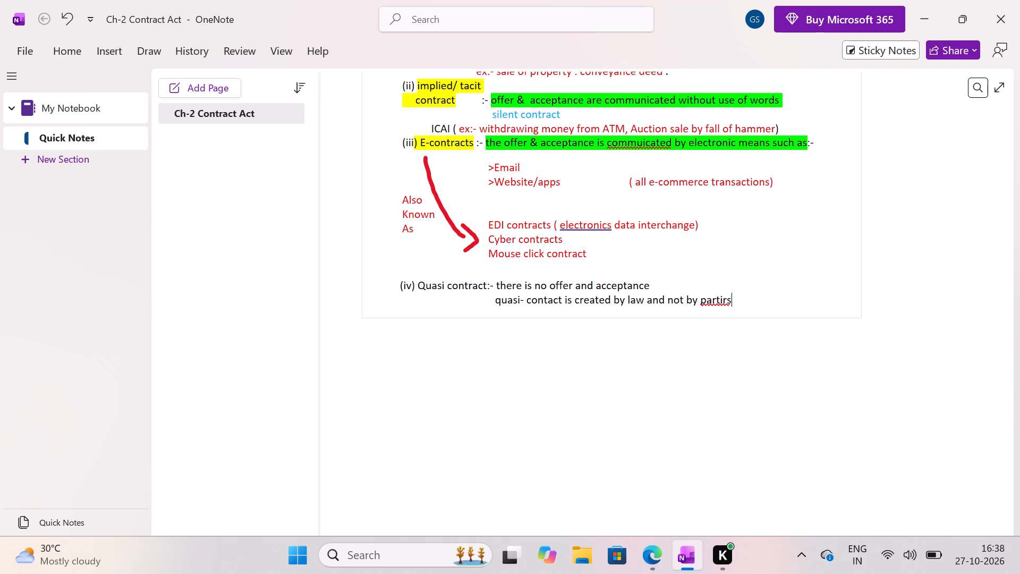
{"action": "key", "text": "Left"}
{"action": "key", "text": "e"}
{"action": "key", "text": "Right"}
{"action": "key", "text": "Right"}
{"action": "key", "text": "F4"}
Skip one line under item (iv) and start a new line, indented to align with the definition text, reading "5 cuses".
{"action": "key", "text": "Return"}
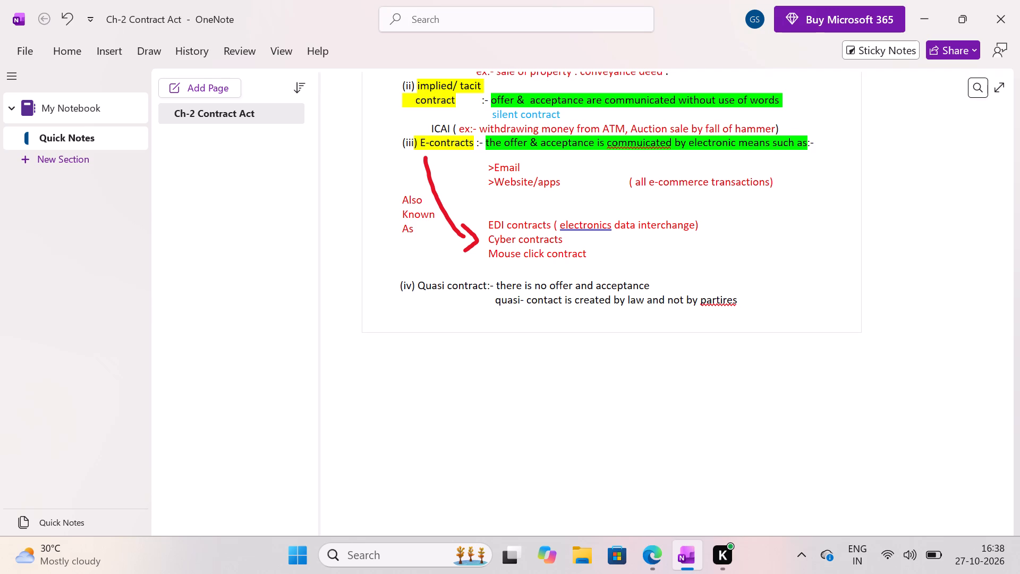
{"action": "key", "text": "space"}
{"action": "key", "text": "space"}
{"action": "key", "text": "space"}
{"action": "key", "text": "space"}
{"action": "key", "text": "space"}
{"action": "key", "text": "space"}
{"action": "key", "text": "space"}
{"action": "key", "text": "space"}
{"action": "key", "text": "space"}
{"action": "key", "text": "space"}
{"action": "key", "text": "space"}
{"action": "key", "text": "space"}
{"action": "key", "text": "space"}
{"action": "key", "text": "space"}
{"action": "key", "text": "space"}
{"action": "key", "text": "space"}
{"action": "key", "text": "space"}
{"action": "key", "text": "space"}
{"action": "key", "text": "Return"}
{"action": "key", "text": "space"}
{"action": "key", "text": "space"}
{"action": "key", "text": "space"}
{"action": "key", "text": "space"}
{"action": "key", "text": "space"}
{"action": "key", "text": "space"}
{"action": "key", "text": "space"}
{"action": "key", "text": "space"}
{"action": "key", "text": "space"}
{"action": "key", "text": "space"}
{"action": "key", "text": "space"}
{"action": "key", "text": "space"}
{"action": "key", "text": "space"}
{"action": "key", "text": "space"}
{"action": "key", "text": "space"}
{"action": "key", "text": "space"}
{"action": "key", "text": "space"}
{"action": "key", "text": "space"}
{"action": "key", "text": "space"}
{"action": "key", "text": "space"}
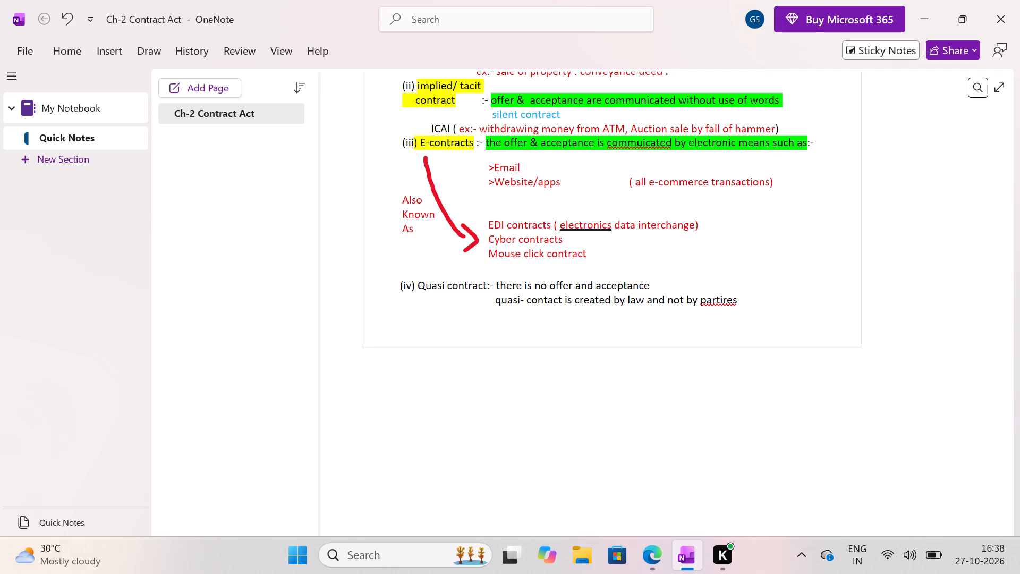
{"action": "key", "text": "space"}
{"action": "key", "text": "space"}
{"action": "key", "text": "space"}
{"action": "key", "text": "space"}
{"action": "key", "text": "space"}
{"action": "key", "text": "space"}
{"action": "type", "text": "5"}
{"action": "key", "text": "space"}
{"action": "key", "text": "c"}
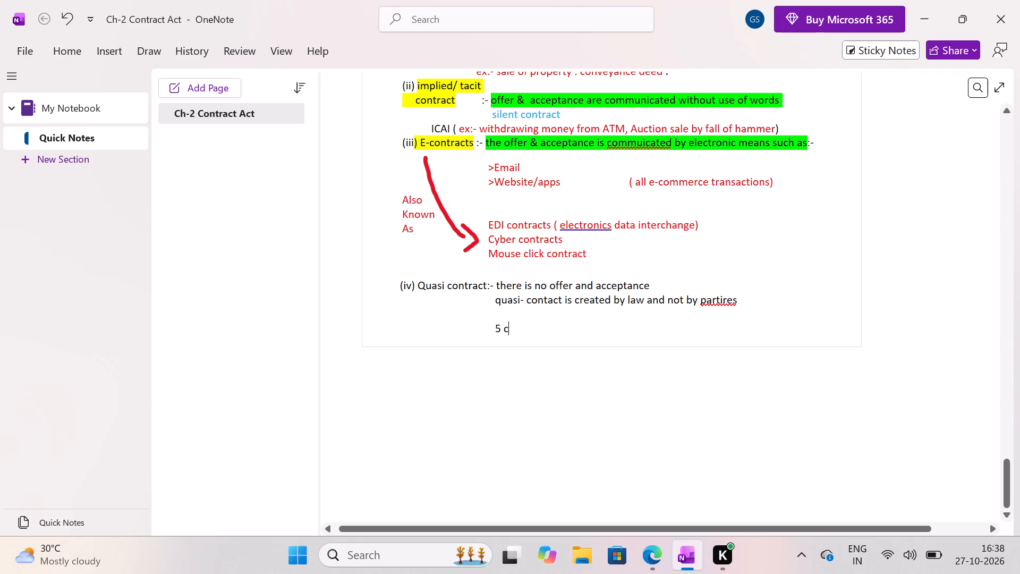
{"action": "key", "text": "Menu"}
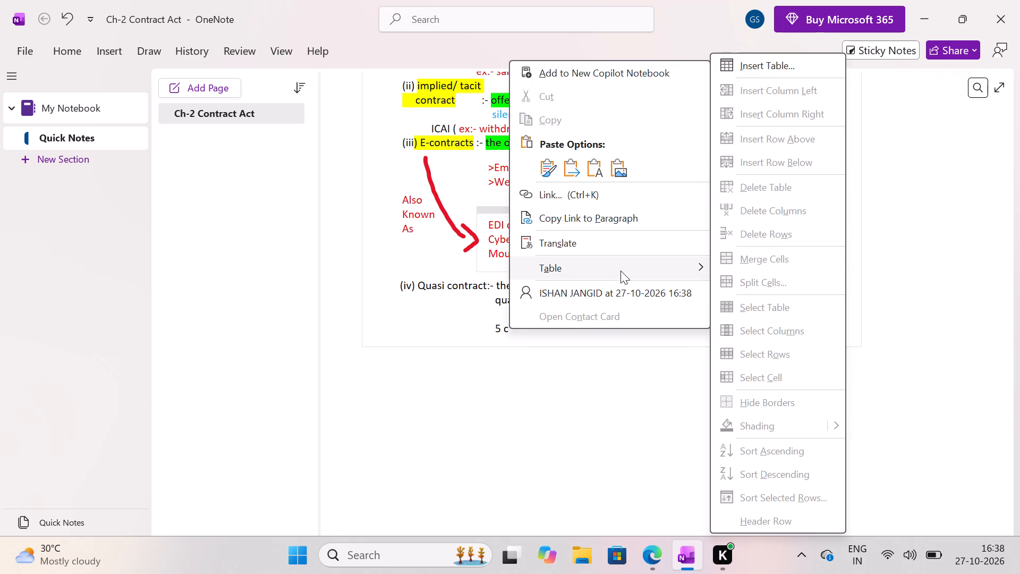
{"action": "left_click", "coordinate": [634, 357]}
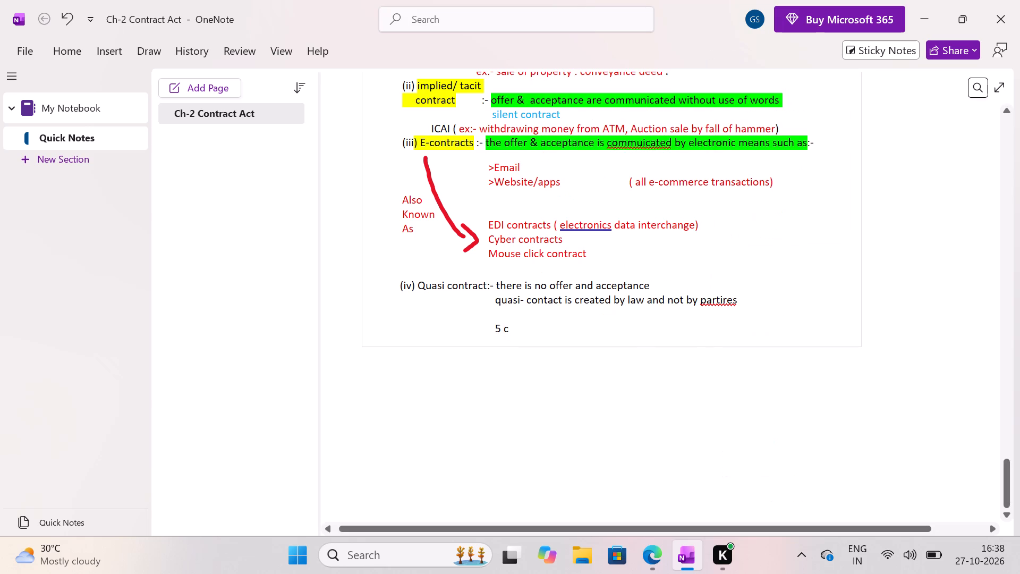
{"action": "type", "text": "uses"}
{"action": "key", "text": "space"}
Correct the misspelled word after the "5" on the new line to "cases".
{"action": "key", "text": "Left"}
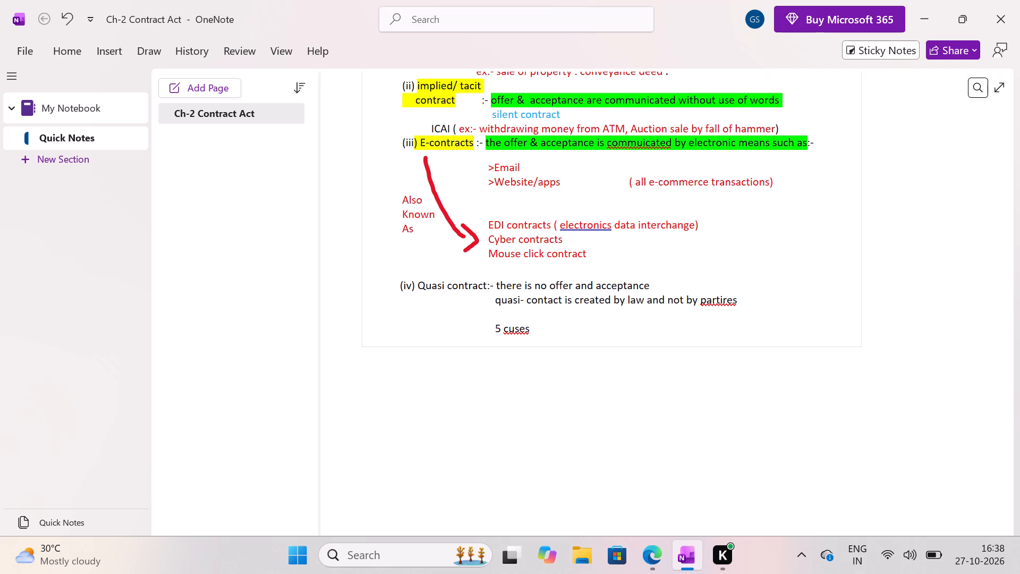
{"action": "key", "text": "Left"}
{"action": "key", "text": "Left"}
{"action": "key", "text": "Left"}
{"action": "key", "text": "BackSpace"}
{"action": "key", "text": "Delete"}
{"action": "key", "text": "a"}
{"action": "key", "text": "Right"}
{"action": "key", "text": "Right"}
{"action": "key", "text": "Left"}
{"action": "key", "text": "Left"}
{"action": "key", "text": "s"}
{"action": "key", "text": "Right"}
{"action": "key", "text": "Right"}
{"action": "key", "text": "Right"}
Continue the line after "5 cases" with "of quasi - contract".
{"action": "type", "text": "of"}
{"action": "key", "text": "space"}
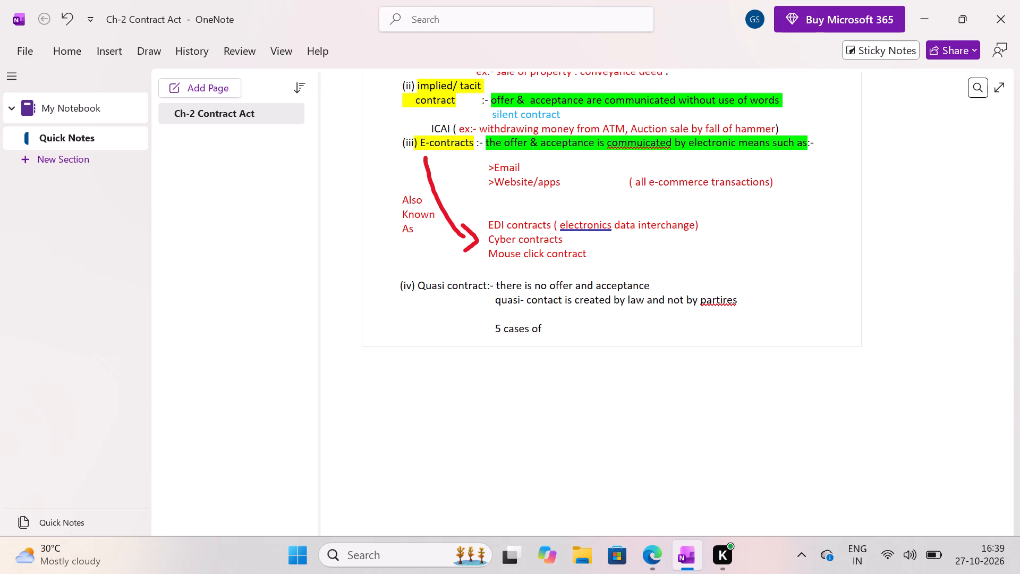
{"action": "type", "text": "quas"}
{"action": "key", "text": "space"}
{"action": "key", "text": "BackSpace"}
{"action": "type", "text": "i"}
{"action": "key", "text": "space"}
{"action": "type", "text": "-"}
{"action": "key", "text": "space"}
{"action": "type", "text": "contd"}
{"action": "key", "text": "BackSpace"}
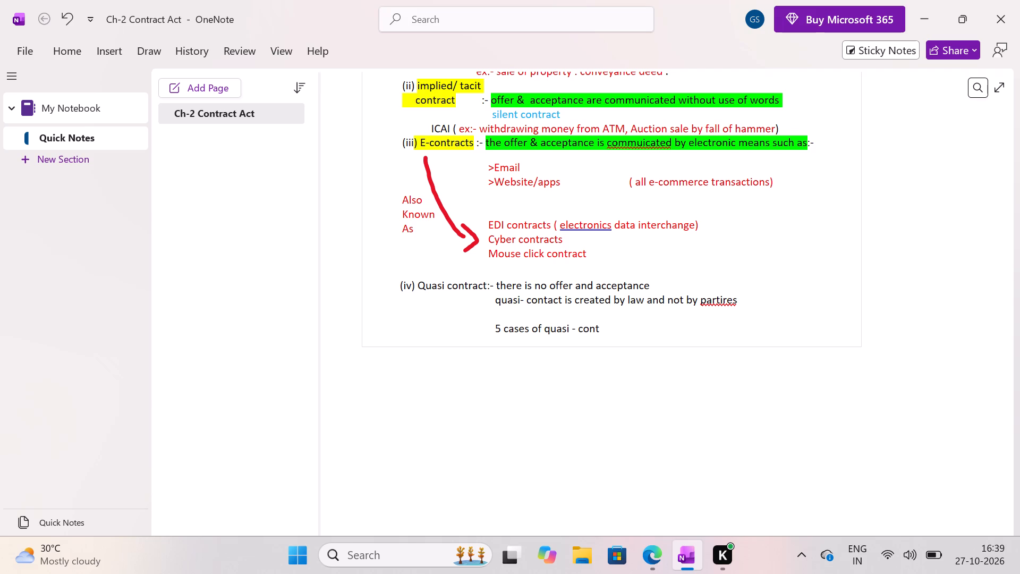
{"action": "type", "text": "ract"}
{"action": "key", "text": "space"}
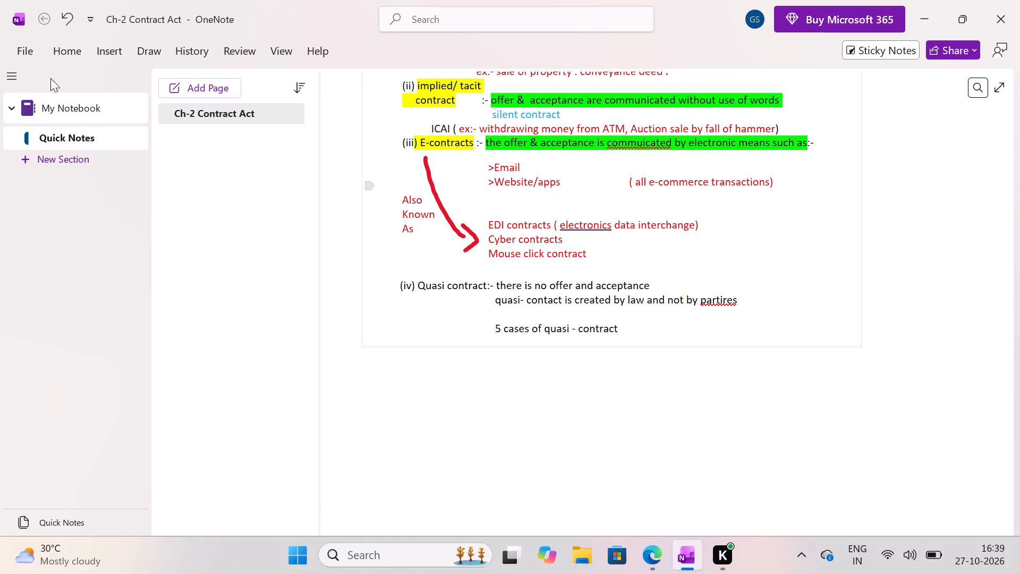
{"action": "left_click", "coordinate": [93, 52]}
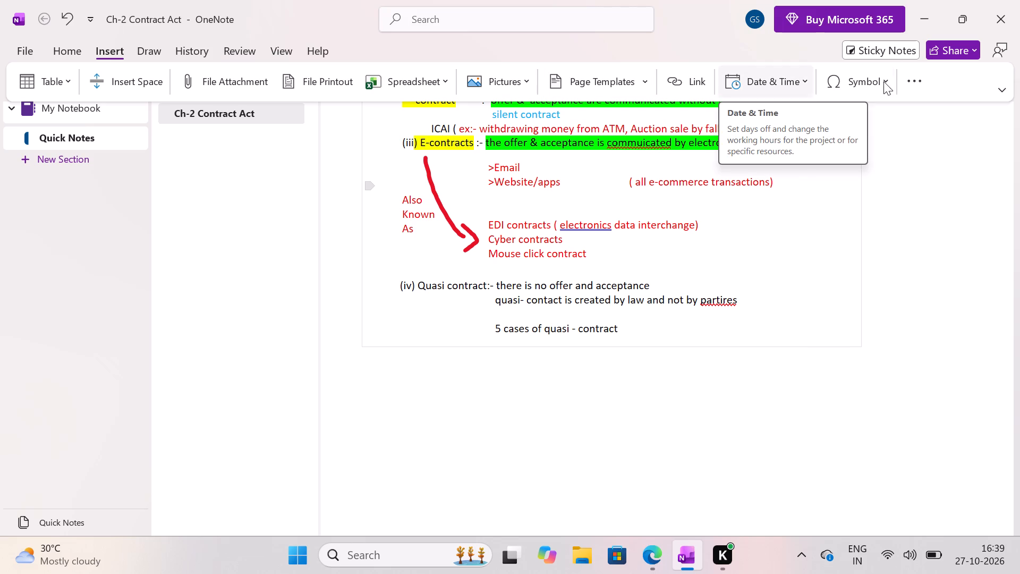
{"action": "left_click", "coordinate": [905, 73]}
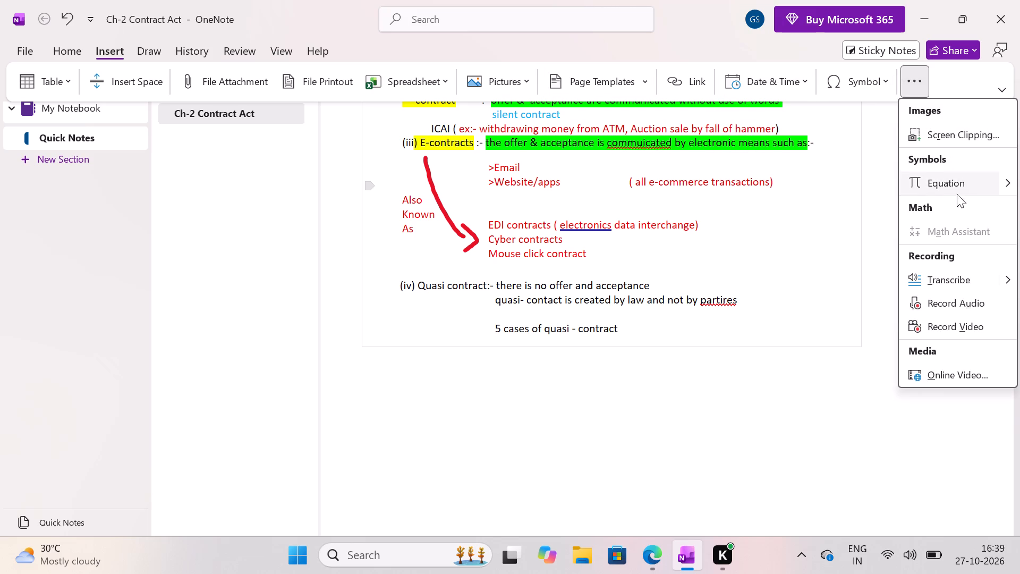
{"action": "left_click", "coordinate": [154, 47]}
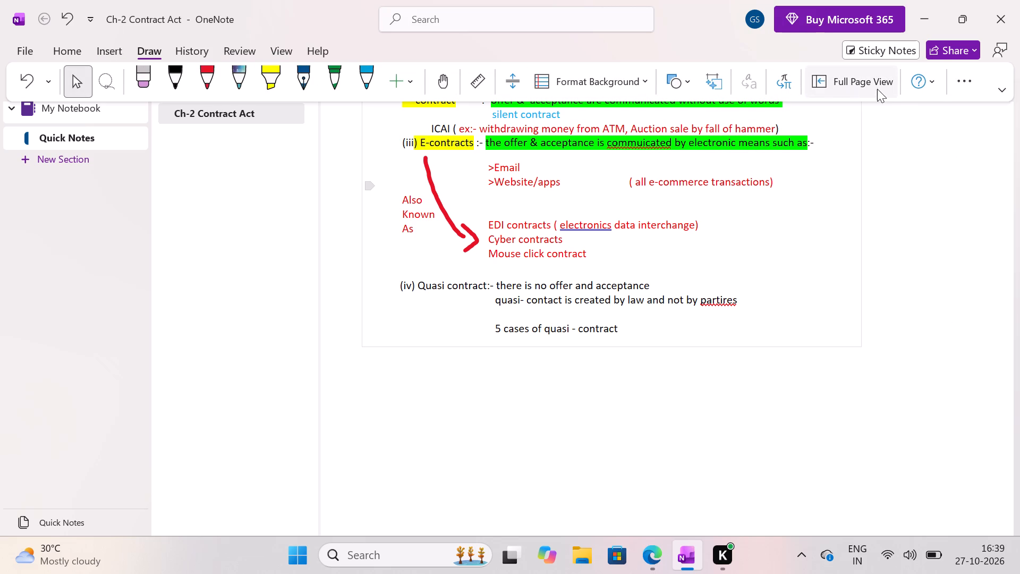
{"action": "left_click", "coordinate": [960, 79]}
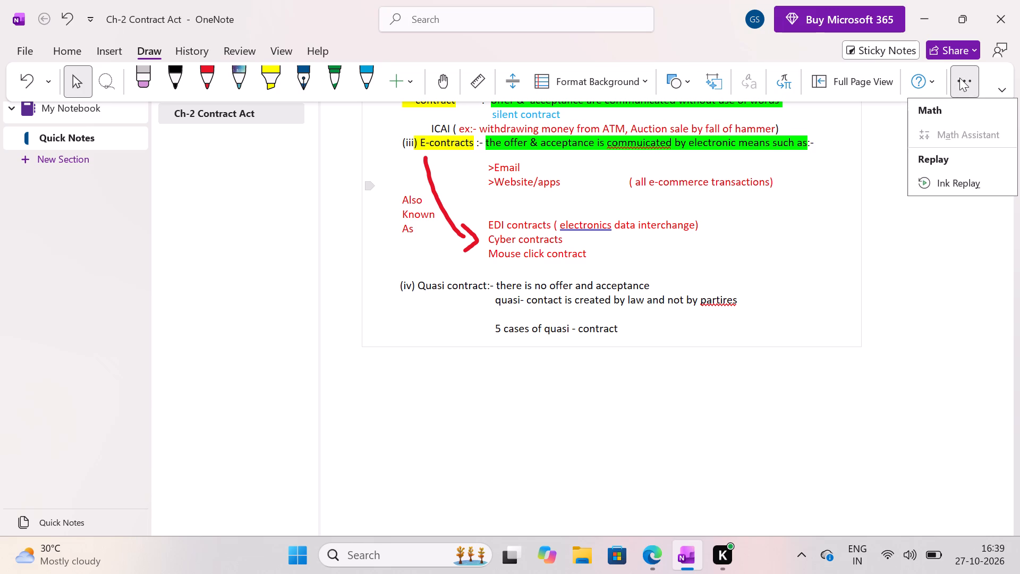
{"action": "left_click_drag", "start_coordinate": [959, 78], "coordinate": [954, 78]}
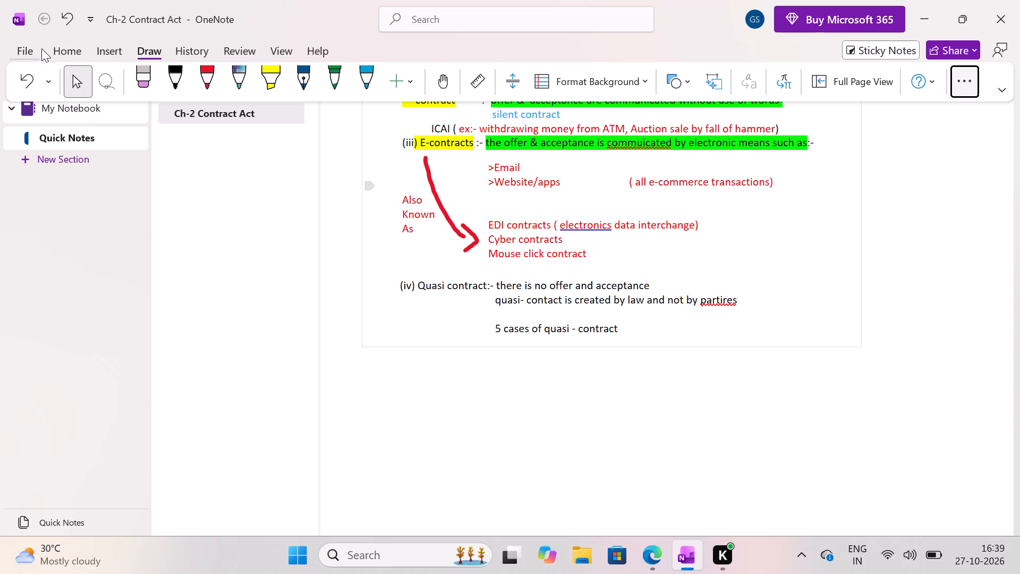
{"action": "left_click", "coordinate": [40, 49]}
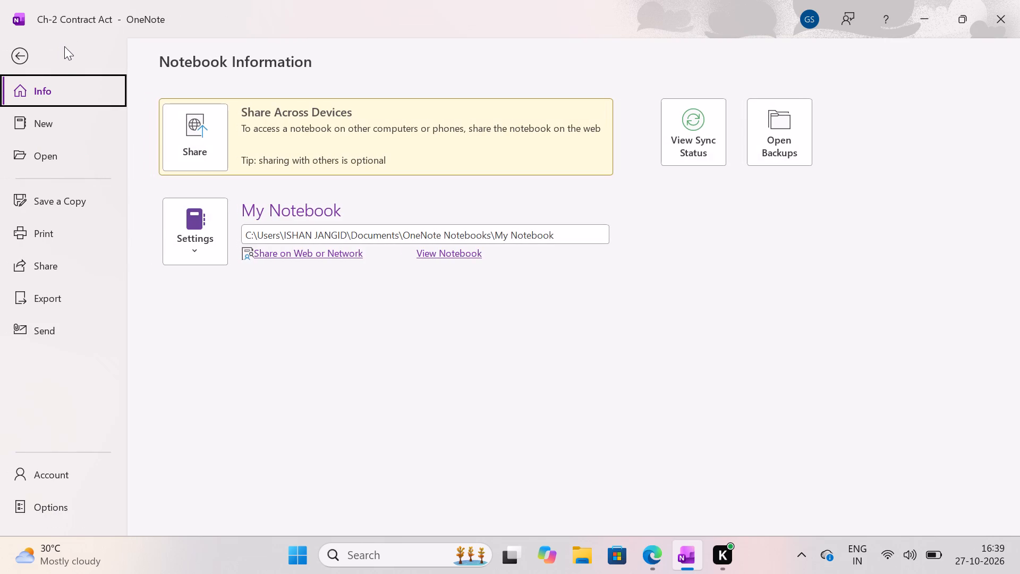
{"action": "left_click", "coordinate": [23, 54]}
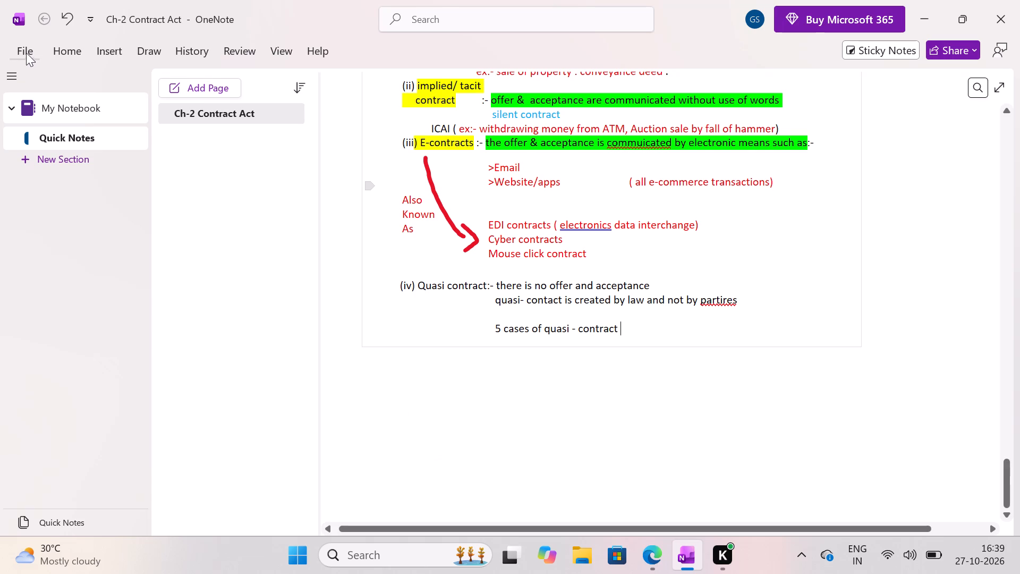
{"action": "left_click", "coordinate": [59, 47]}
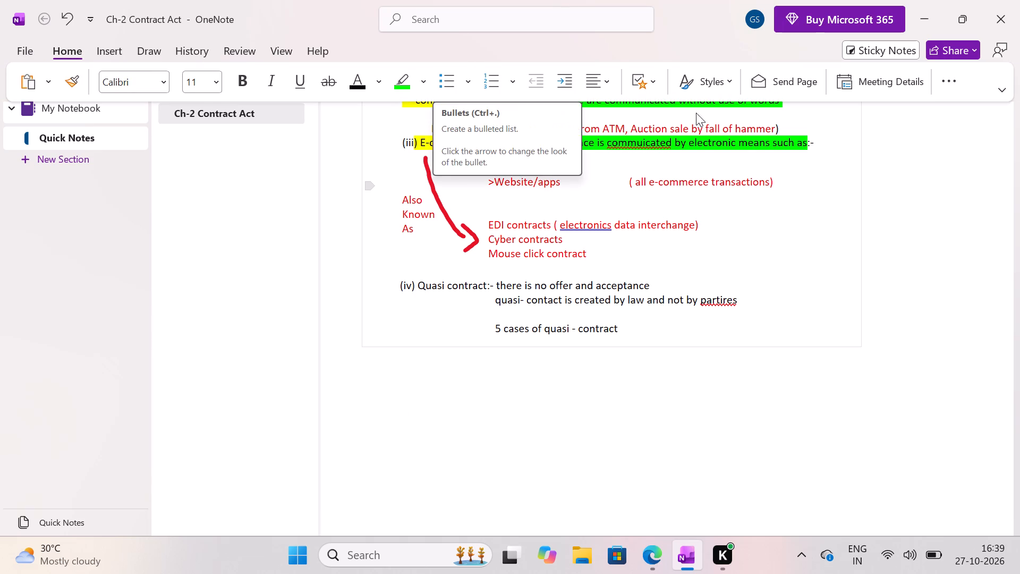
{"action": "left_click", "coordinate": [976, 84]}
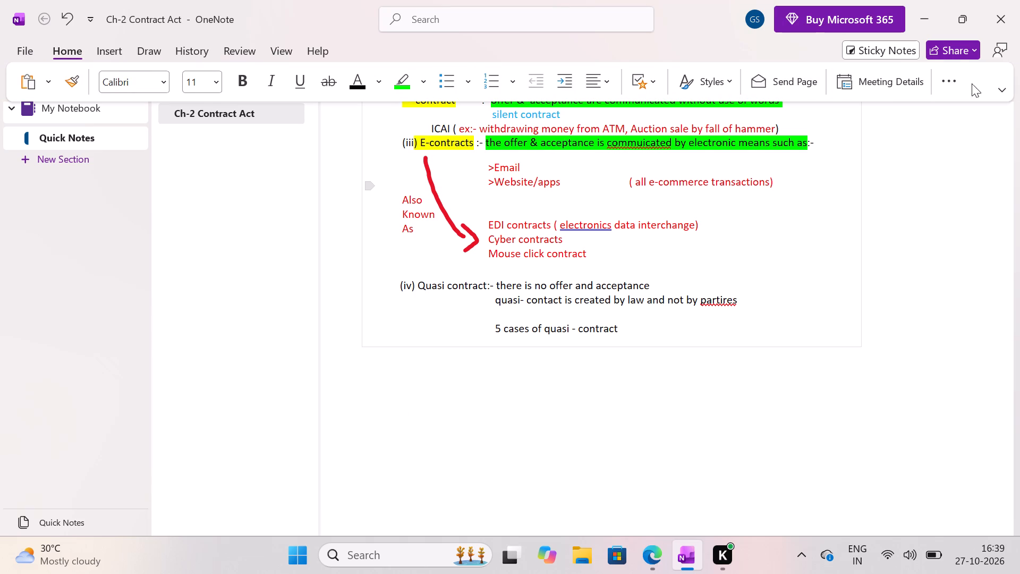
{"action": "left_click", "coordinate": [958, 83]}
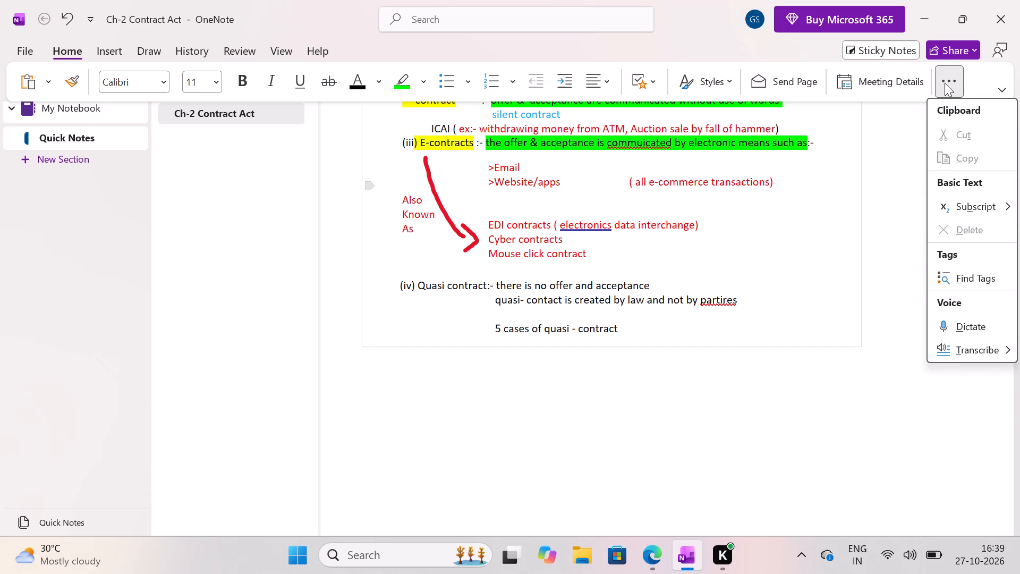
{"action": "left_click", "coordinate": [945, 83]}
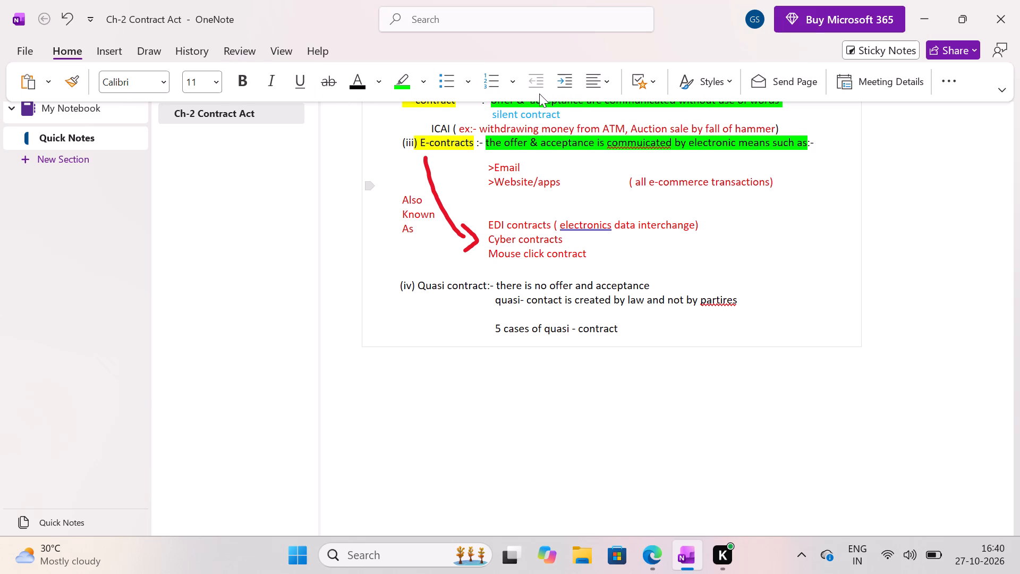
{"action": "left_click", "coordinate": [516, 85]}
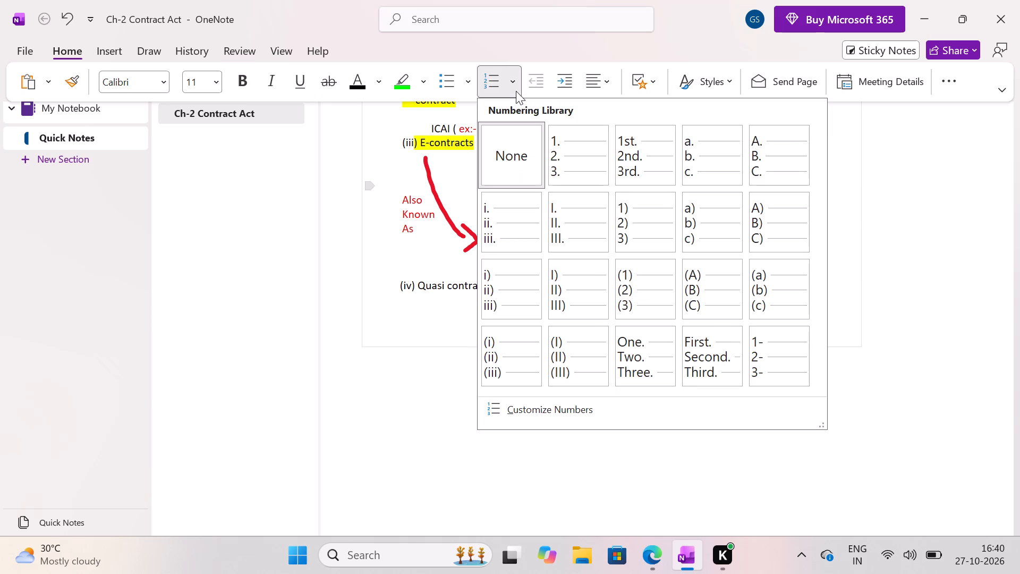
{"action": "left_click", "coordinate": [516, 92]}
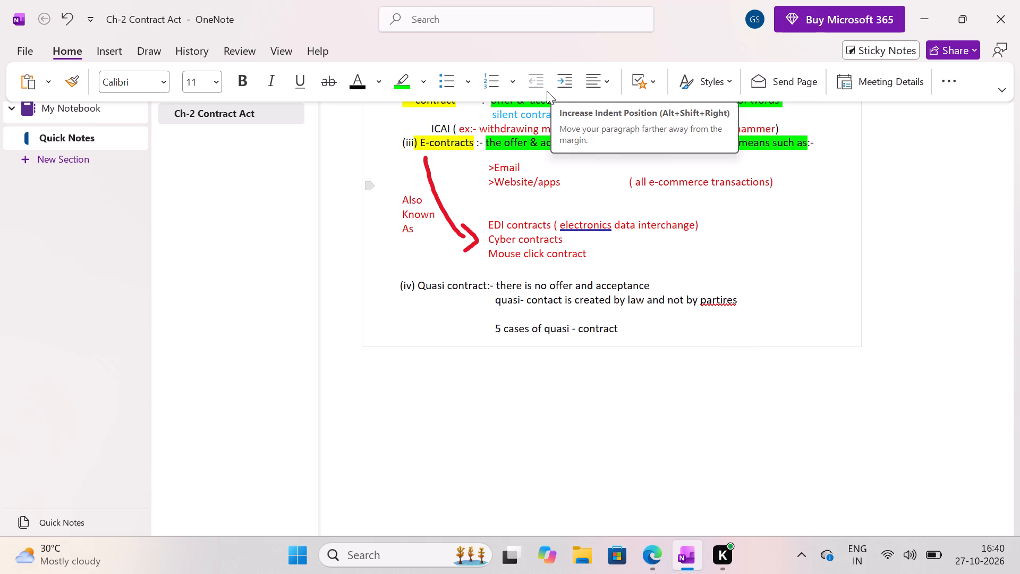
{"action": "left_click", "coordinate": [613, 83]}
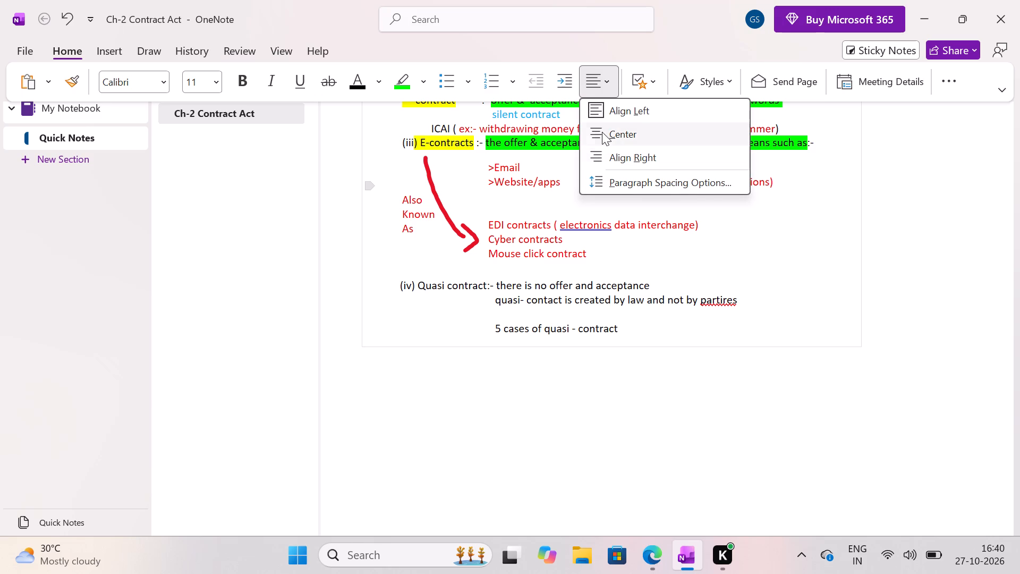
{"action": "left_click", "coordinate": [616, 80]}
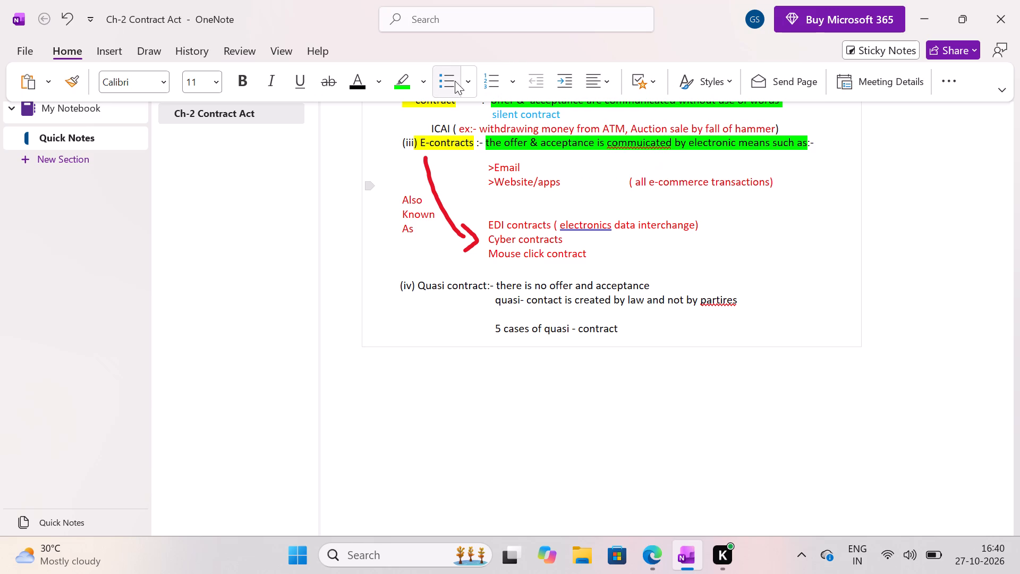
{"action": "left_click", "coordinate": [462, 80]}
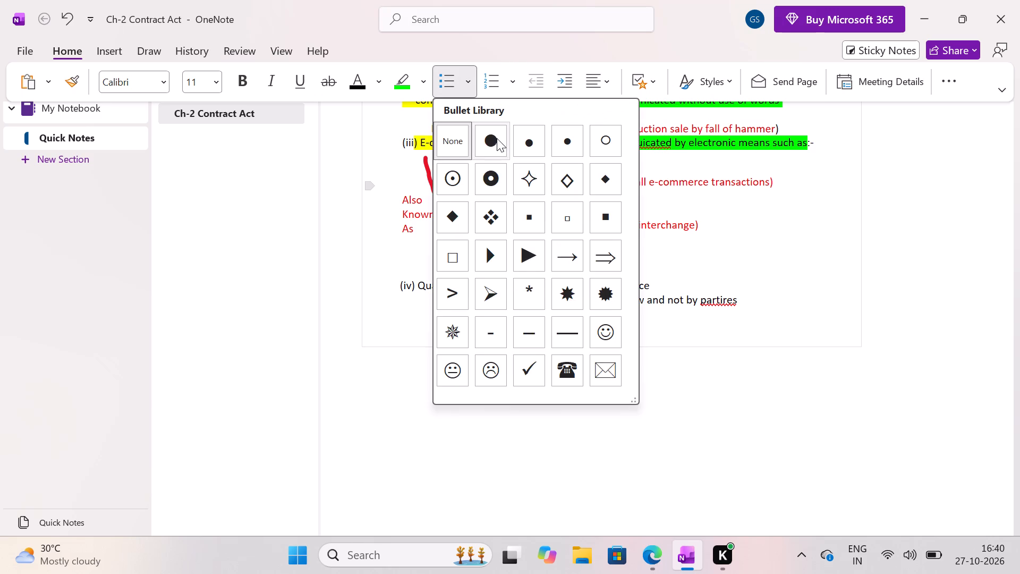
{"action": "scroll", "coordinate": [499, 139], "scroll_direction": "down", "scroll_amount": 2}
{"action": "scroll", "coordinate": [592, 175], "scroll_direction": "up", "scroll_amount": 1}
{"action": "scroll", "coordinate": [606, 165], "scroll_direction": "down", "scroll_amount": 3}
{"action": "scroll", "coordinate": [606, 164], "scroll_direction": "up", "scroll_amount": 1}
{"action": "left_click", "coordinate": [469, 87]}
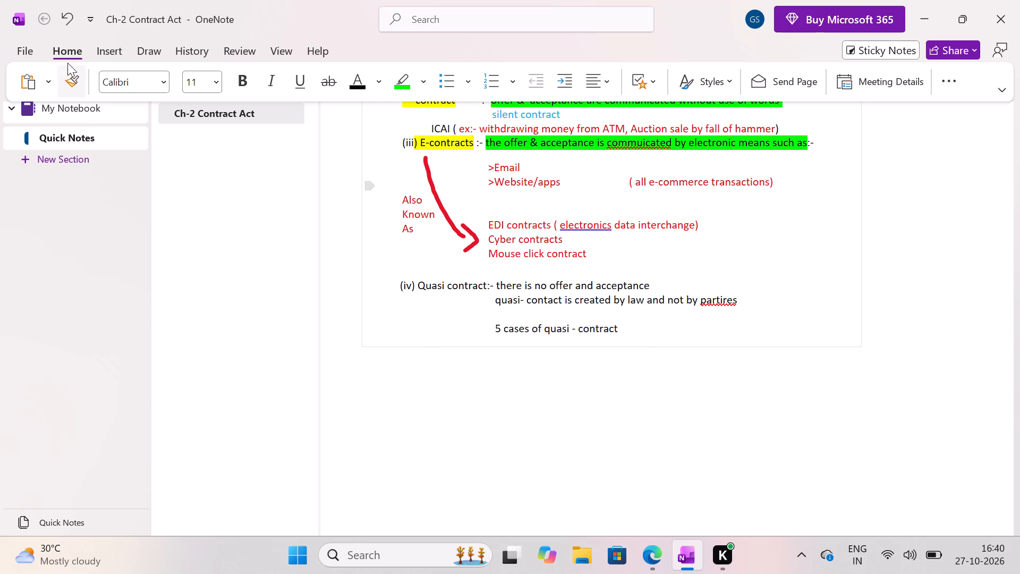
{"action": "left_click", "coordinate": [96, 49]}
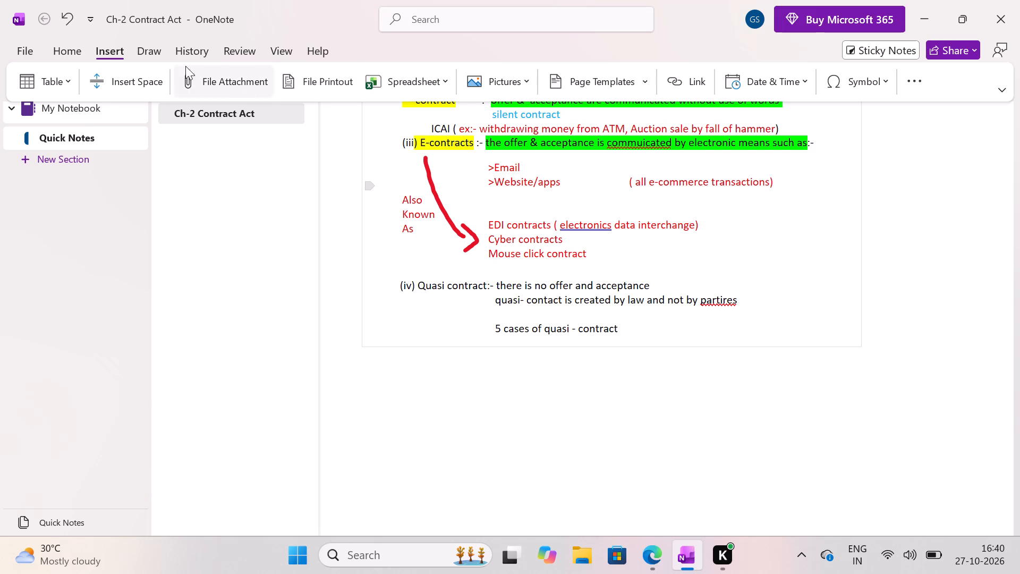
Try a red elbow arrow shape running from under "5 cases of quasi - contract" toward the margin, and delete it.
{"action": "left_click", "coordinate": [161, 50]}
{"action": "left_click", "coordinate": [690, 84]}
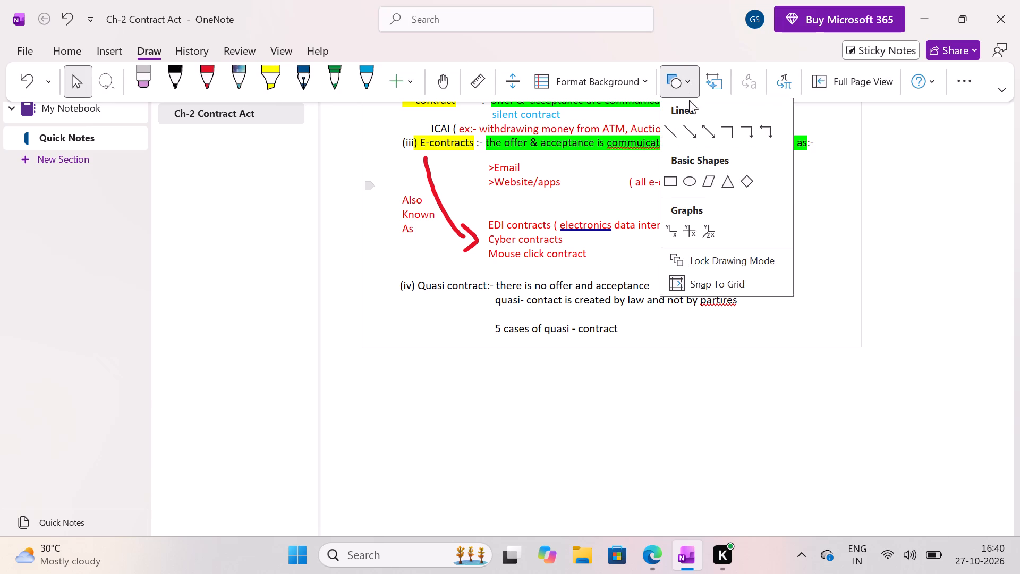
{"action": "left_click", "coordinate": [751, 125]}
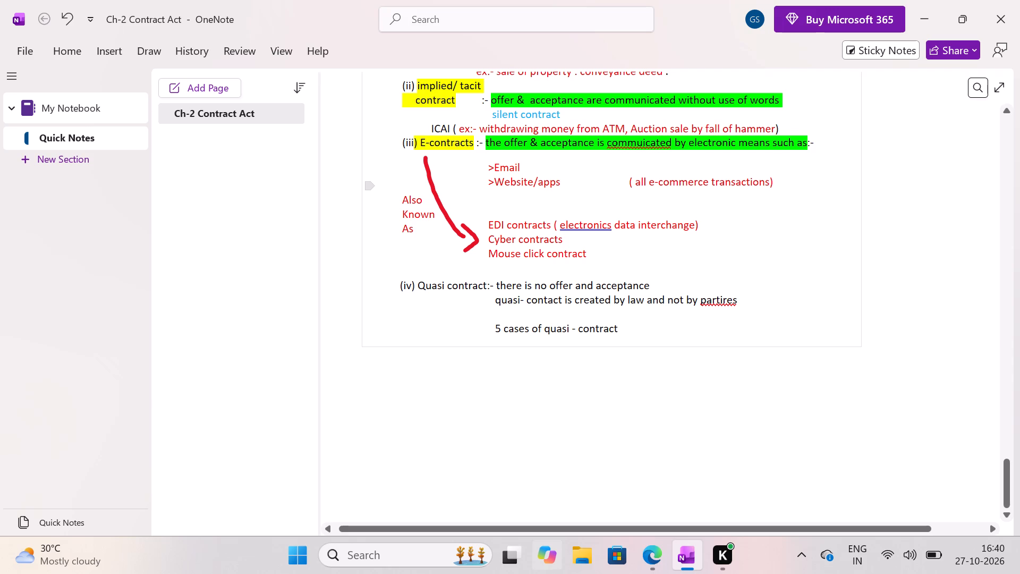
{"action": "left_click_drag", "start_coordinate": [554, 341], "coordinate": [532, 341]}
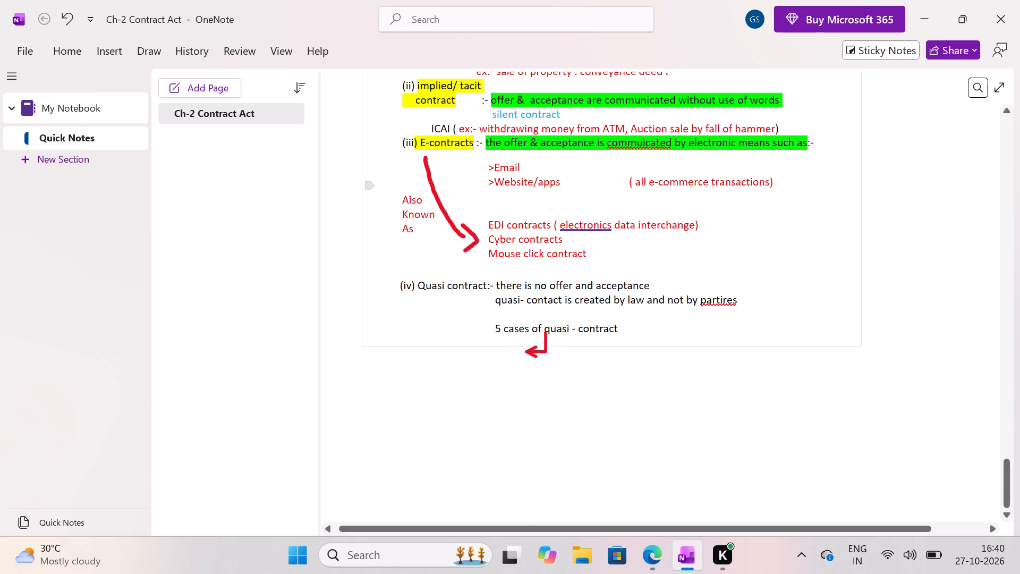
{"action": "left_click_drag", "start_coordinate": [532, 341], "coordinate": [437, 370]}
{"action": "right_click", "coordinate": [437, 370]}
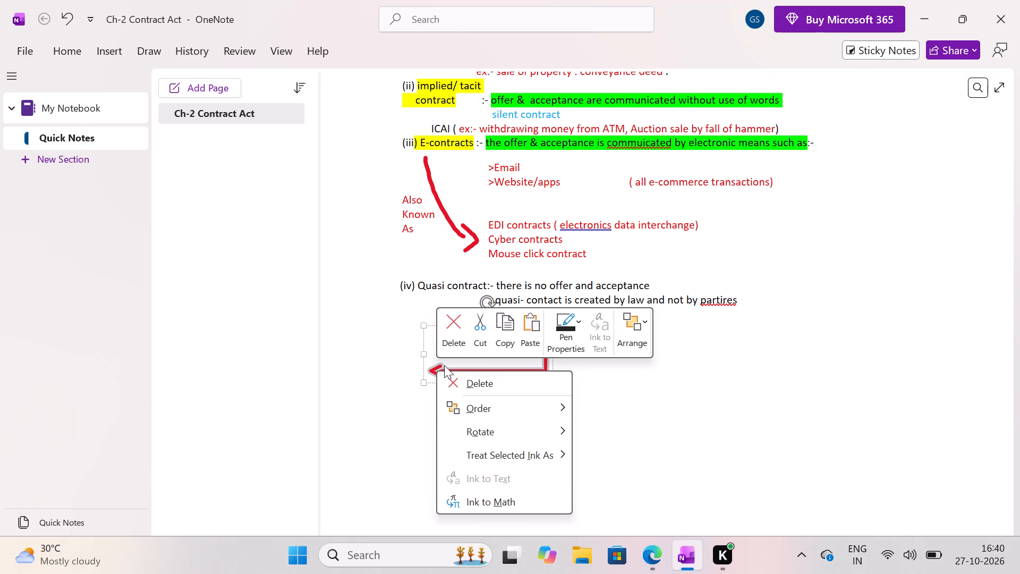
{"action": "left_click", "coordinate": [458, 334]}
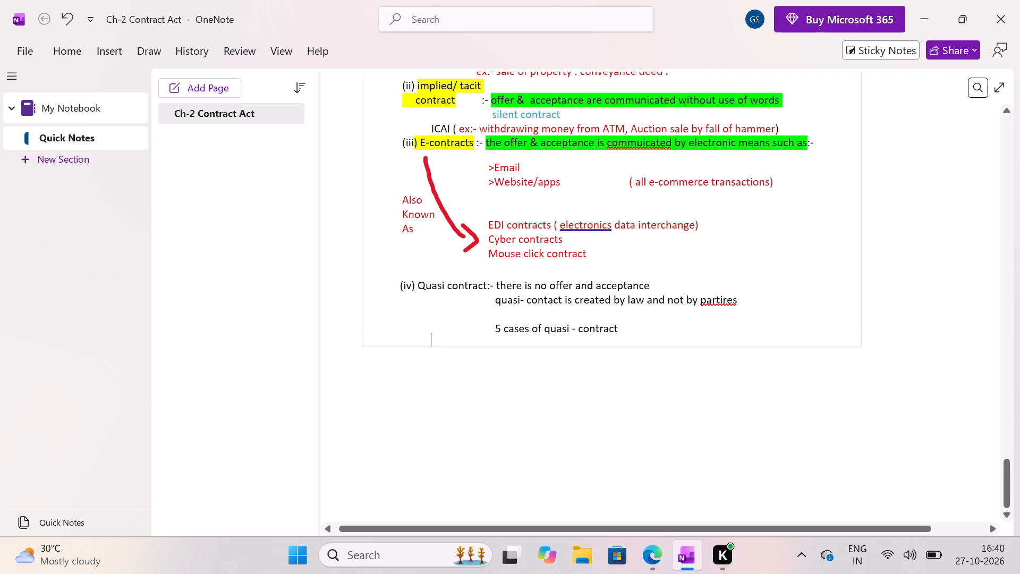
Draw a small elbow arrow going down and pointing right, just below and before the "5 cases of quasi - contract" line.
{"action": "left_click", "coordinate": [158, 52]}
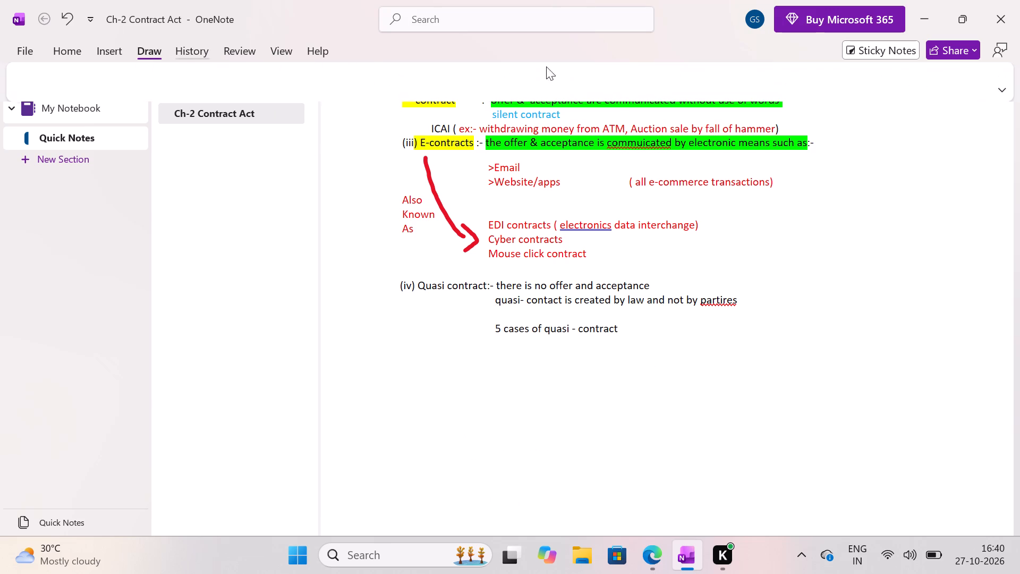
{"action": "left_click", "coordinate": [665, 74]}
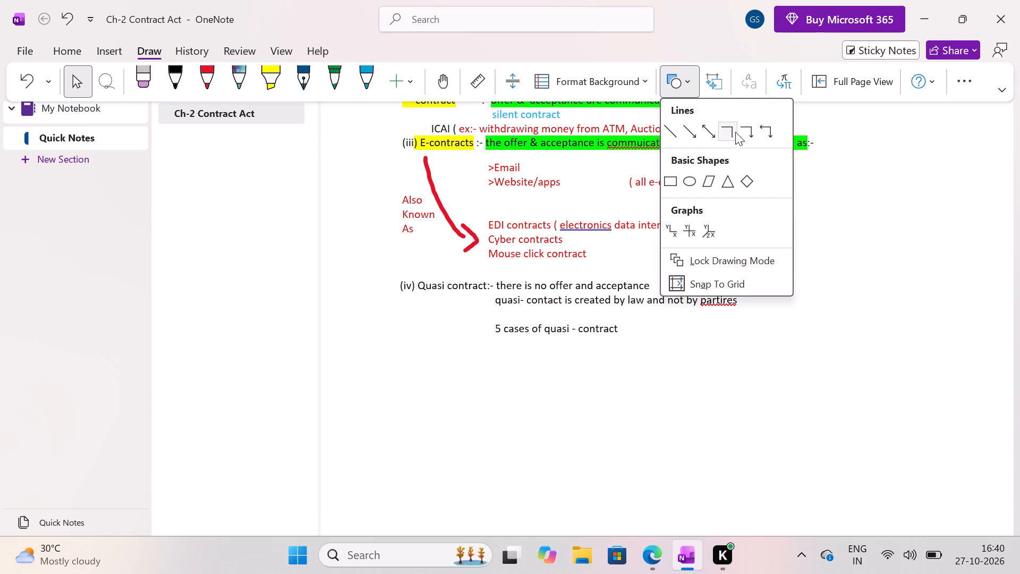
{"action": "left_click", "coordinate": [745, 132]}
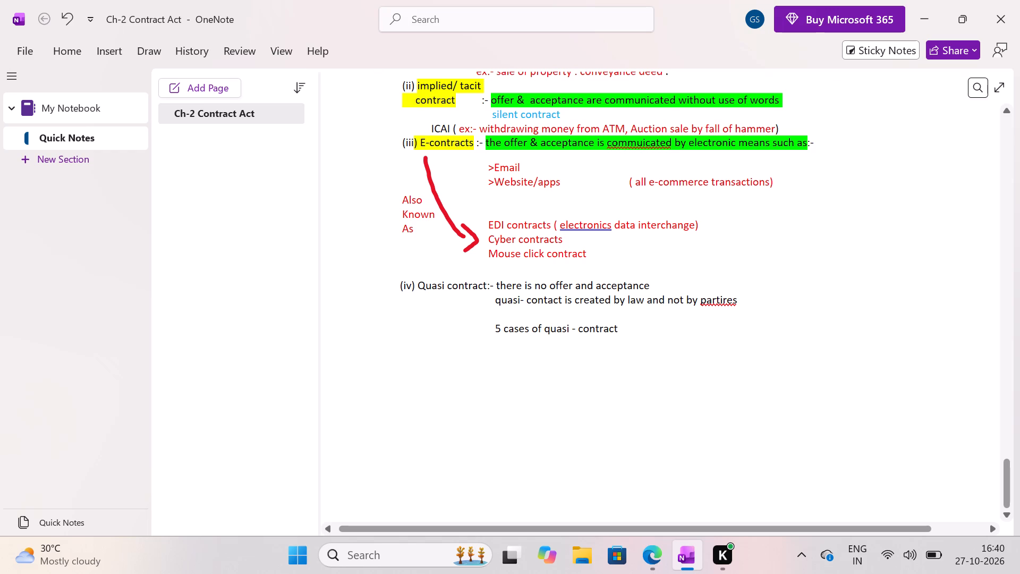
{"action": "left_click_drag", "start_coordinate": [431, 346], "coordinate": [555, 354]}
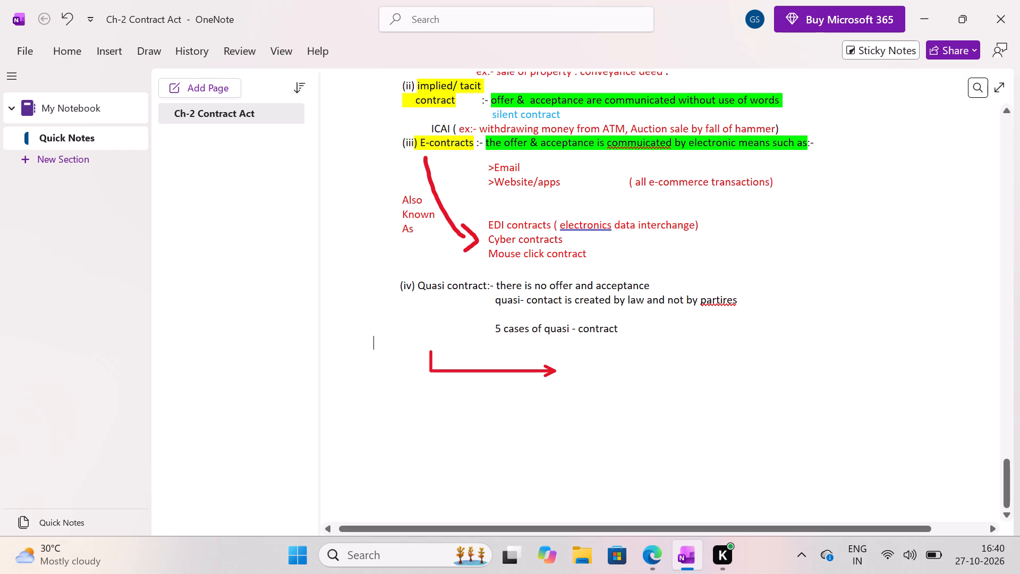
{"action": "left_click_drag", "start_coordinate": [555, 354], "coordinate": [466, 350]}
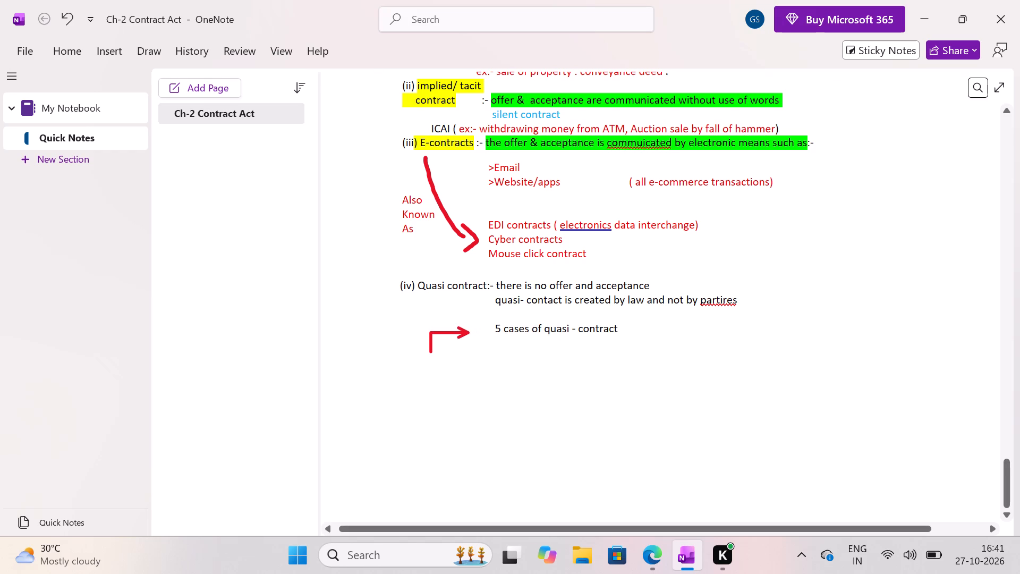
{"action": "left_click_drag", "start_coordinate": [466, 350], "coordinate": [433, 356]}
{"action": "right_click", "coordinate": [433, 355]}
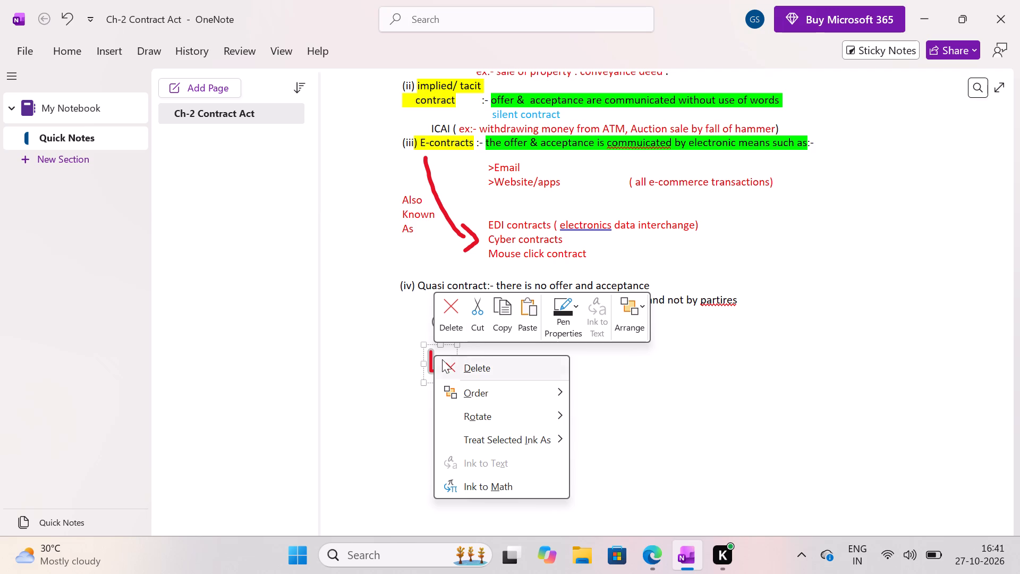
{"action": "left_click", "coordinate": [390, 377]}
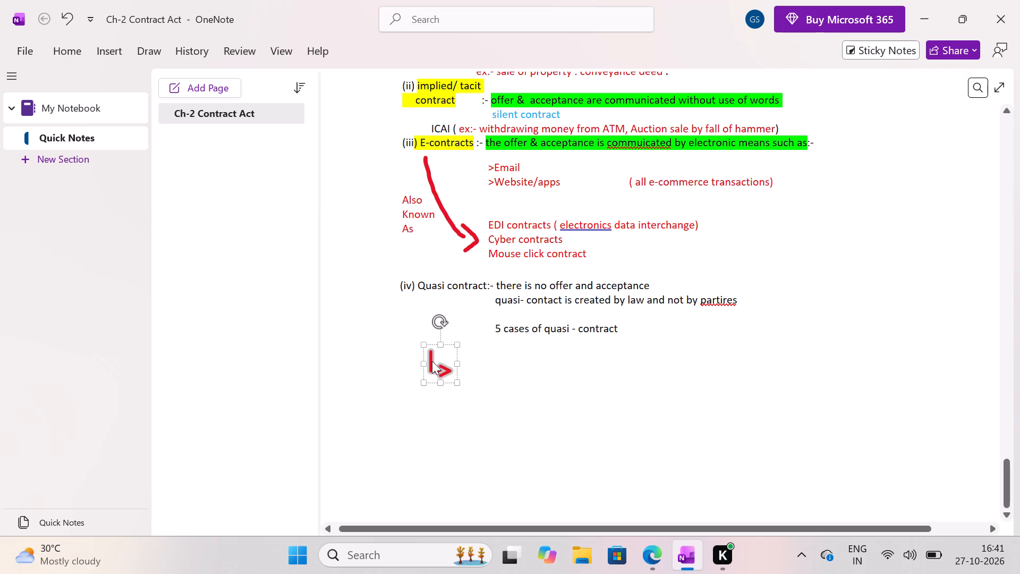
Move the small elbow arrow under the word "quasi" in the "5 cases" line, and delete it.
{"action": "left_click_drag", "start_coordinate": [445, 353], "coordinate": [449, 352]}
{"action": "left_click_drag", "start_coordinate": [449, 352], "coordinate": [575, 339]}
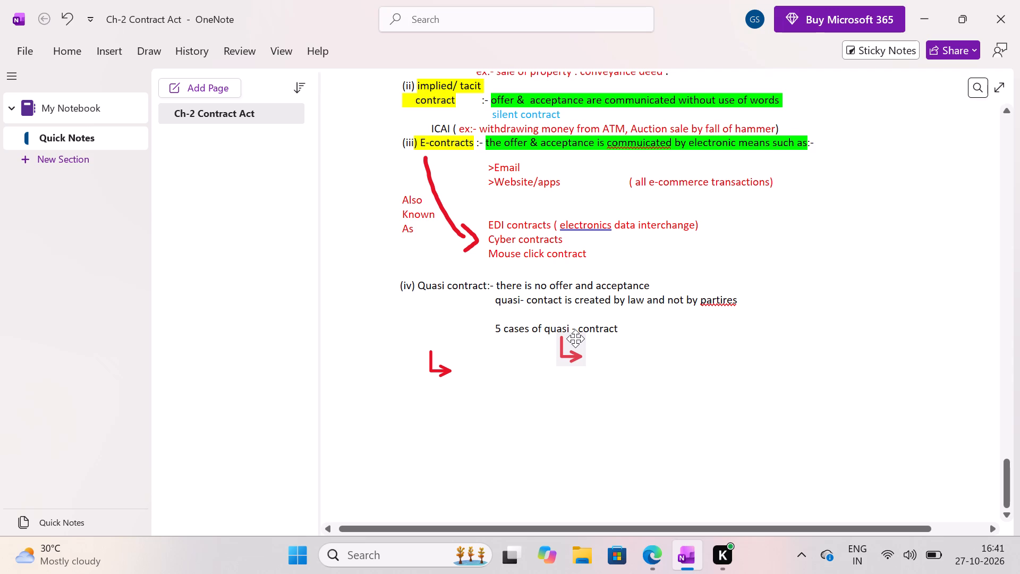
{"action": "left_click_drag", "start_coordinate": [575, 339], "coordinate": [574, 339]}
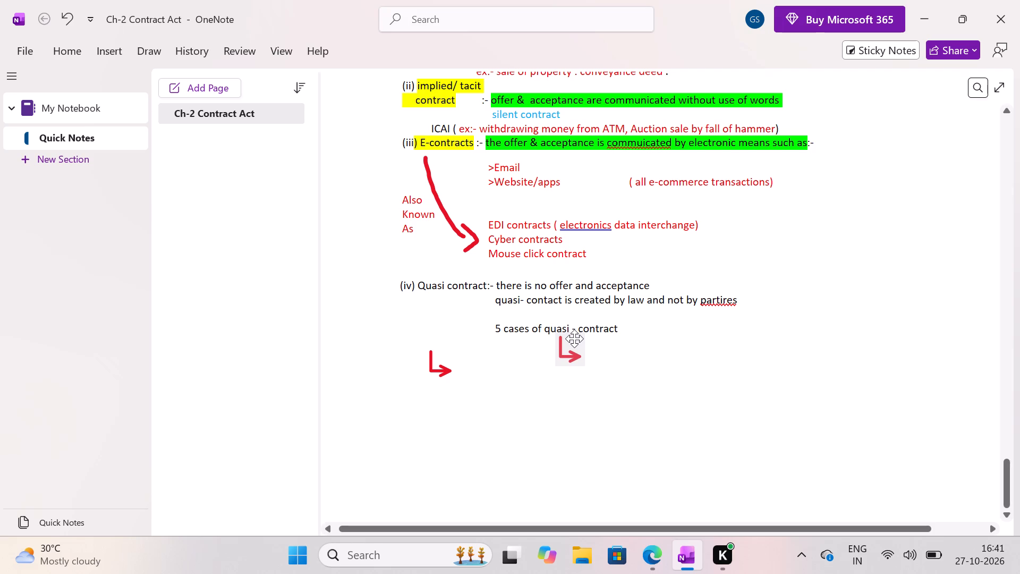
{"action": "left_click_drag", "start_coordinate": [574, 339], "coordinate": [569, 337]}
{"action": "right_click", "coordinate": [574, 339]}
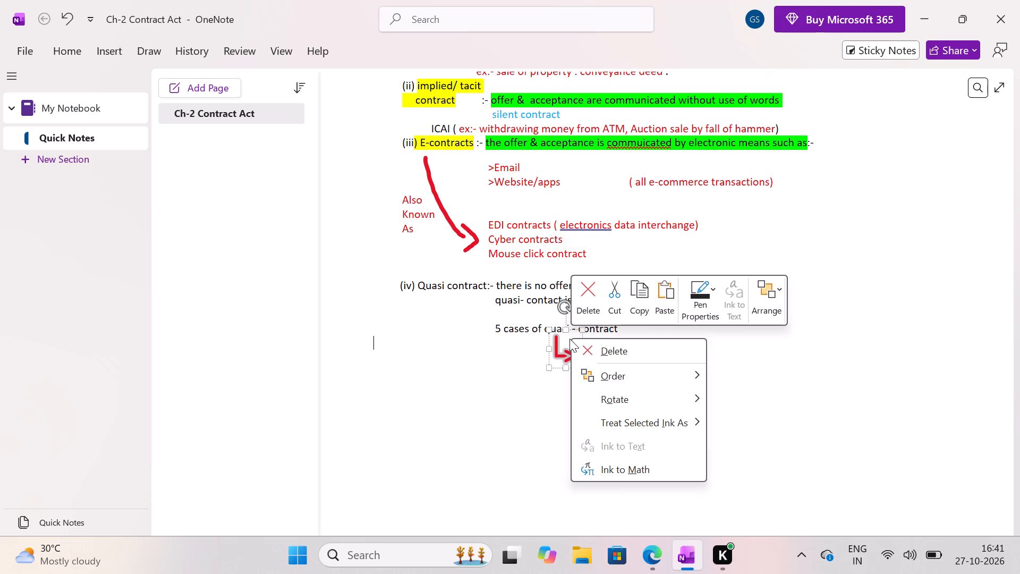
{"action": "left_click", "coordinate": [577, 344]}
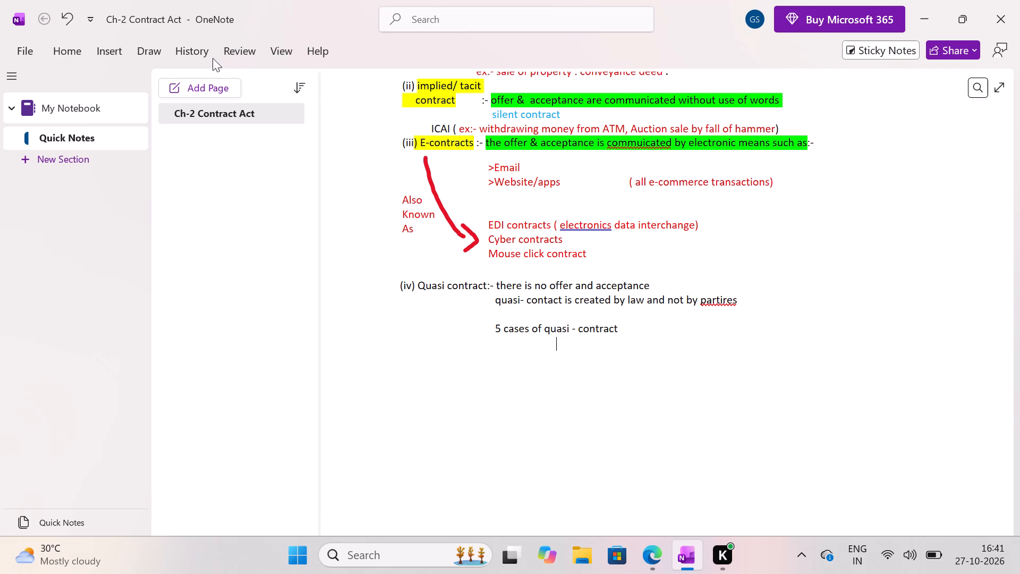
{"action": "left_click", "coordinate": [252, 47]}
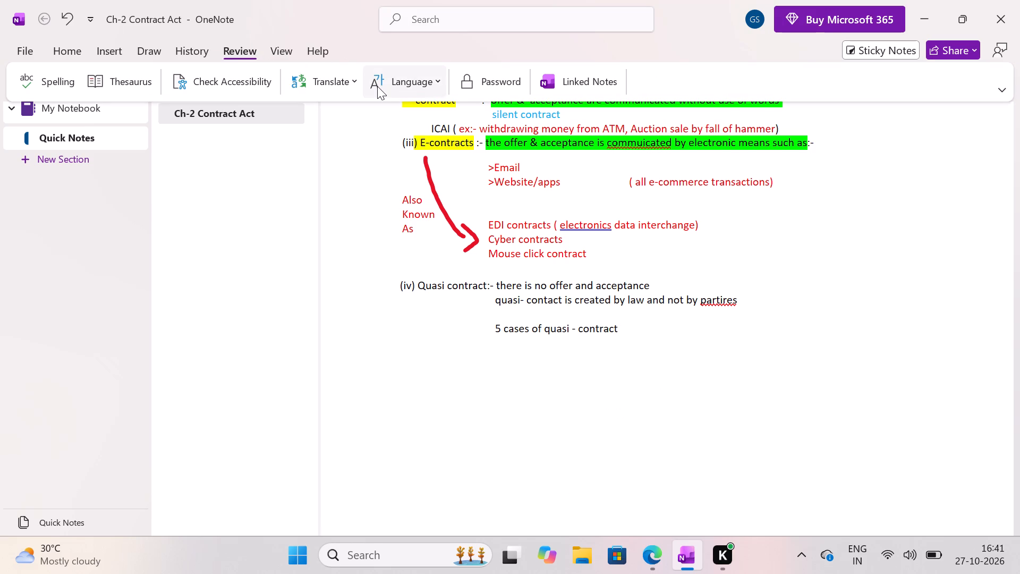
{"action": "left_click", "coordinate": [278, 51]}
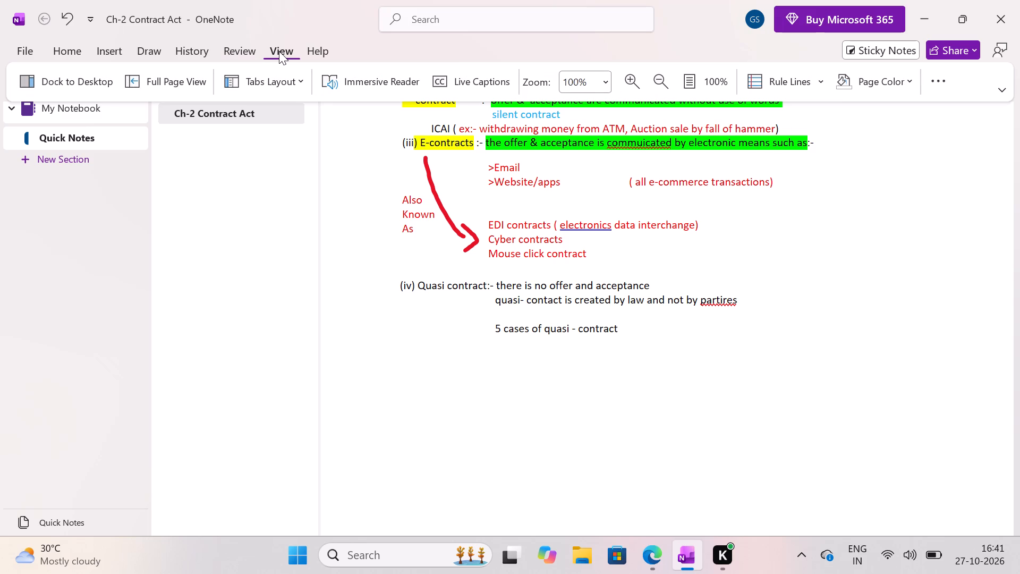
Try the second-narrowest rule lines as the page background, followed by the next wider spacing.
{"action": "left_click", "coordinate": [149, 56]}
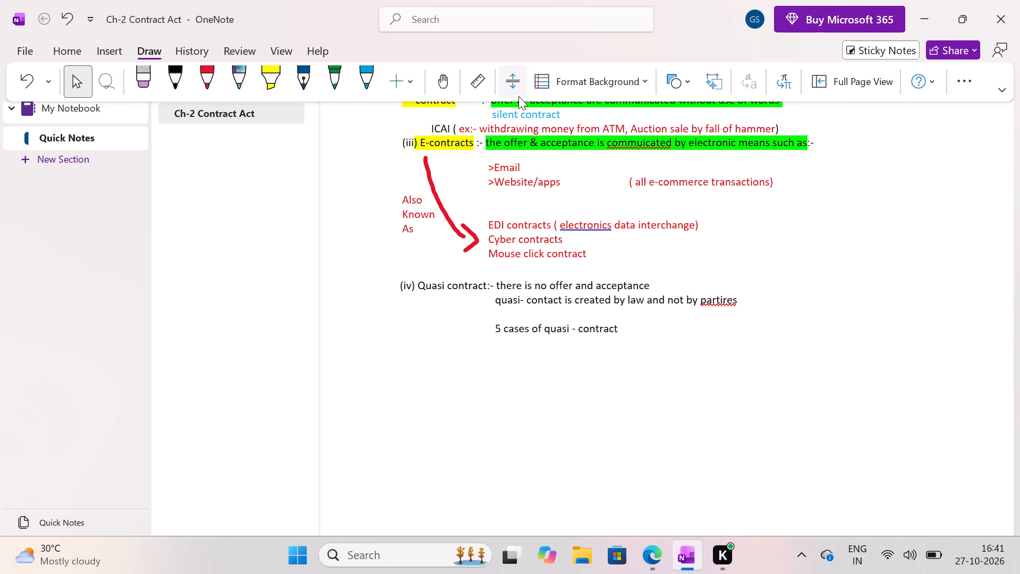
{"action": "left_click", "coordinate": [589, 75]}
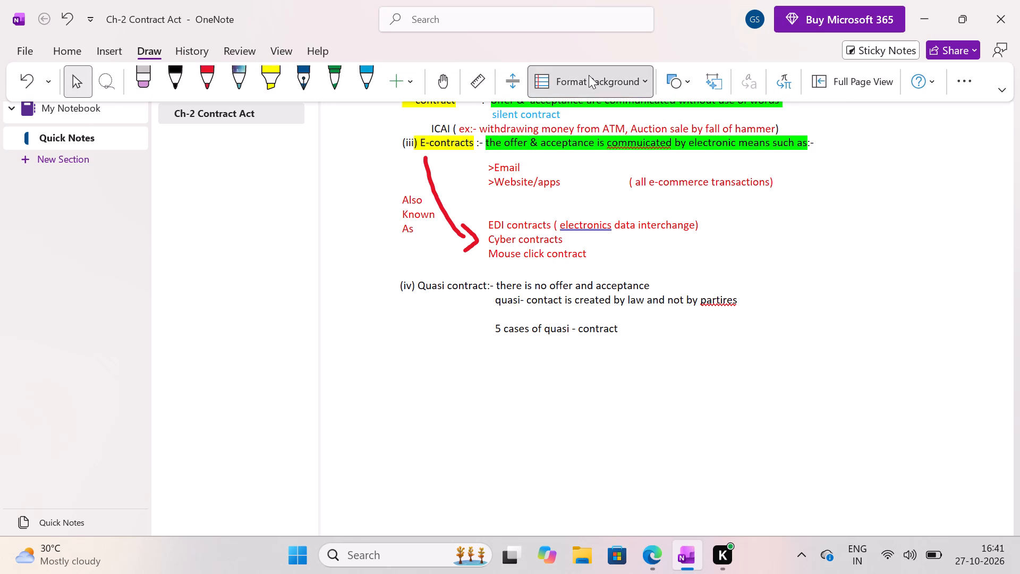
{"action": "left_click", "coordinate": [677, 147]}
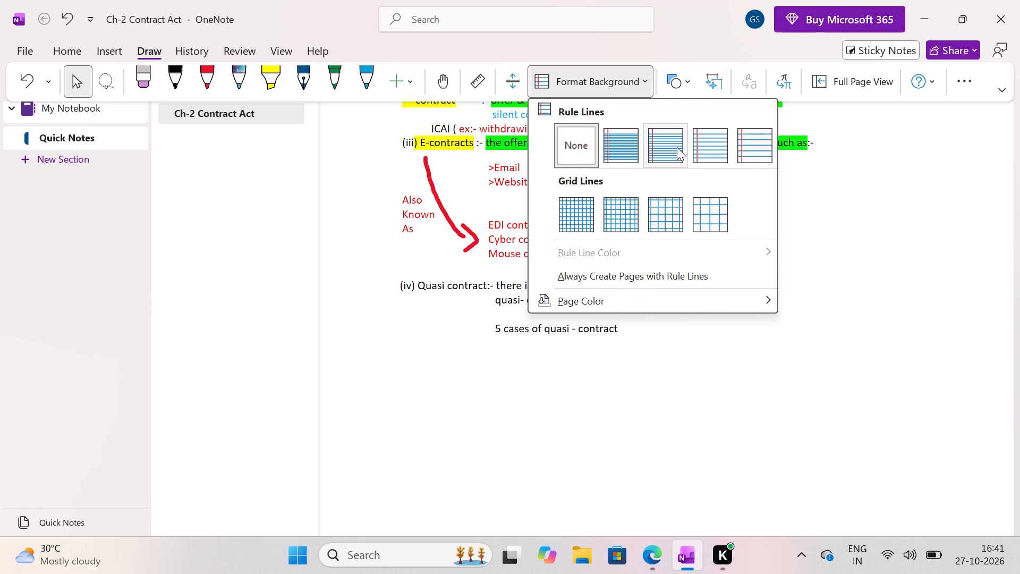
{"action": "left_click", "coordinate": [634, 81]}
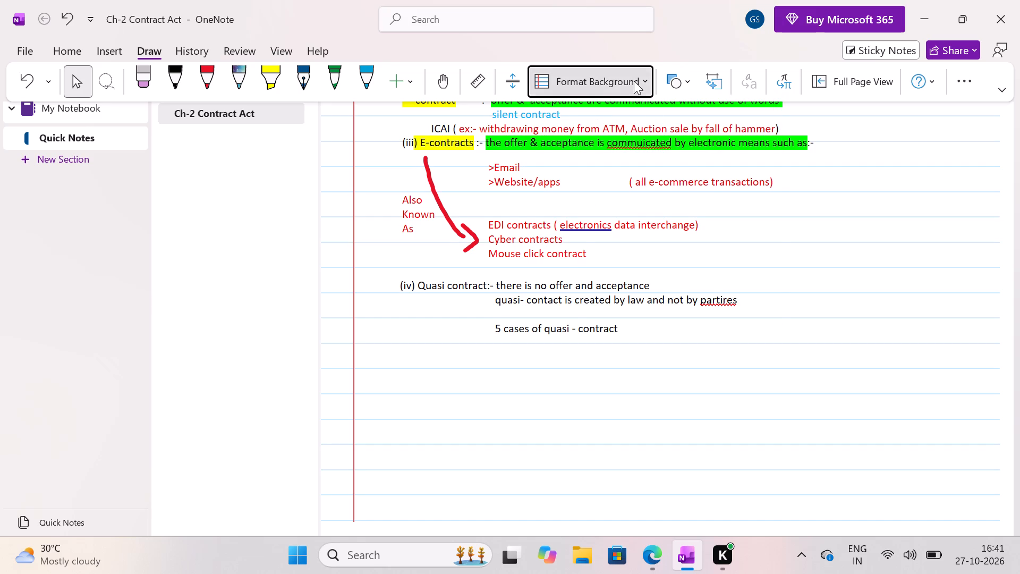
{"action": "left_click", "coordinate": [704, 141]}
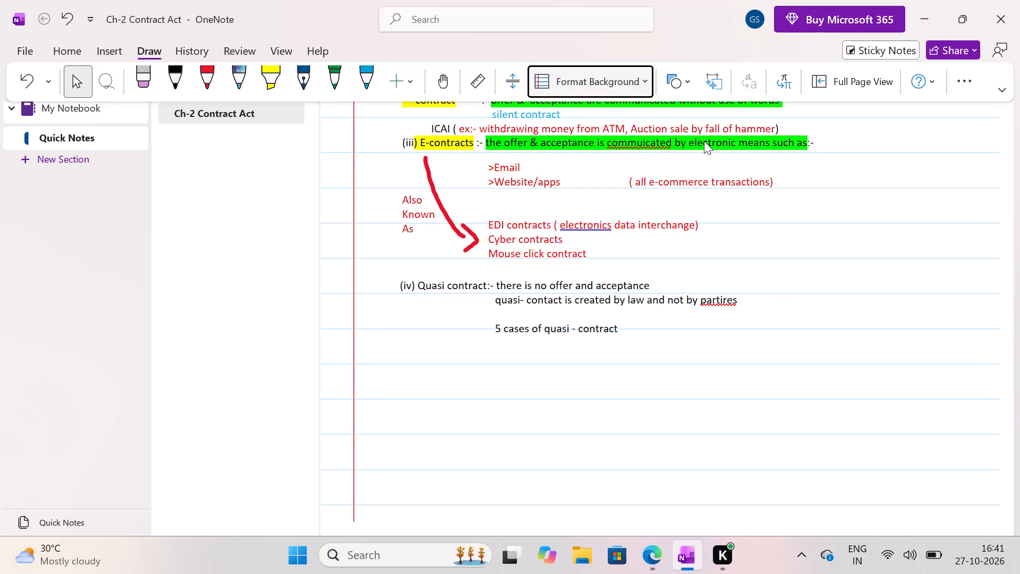
Set the page background to the narrowest-spaced rule lines.
{"action": "left_click", "coordinate": [593, 74]}
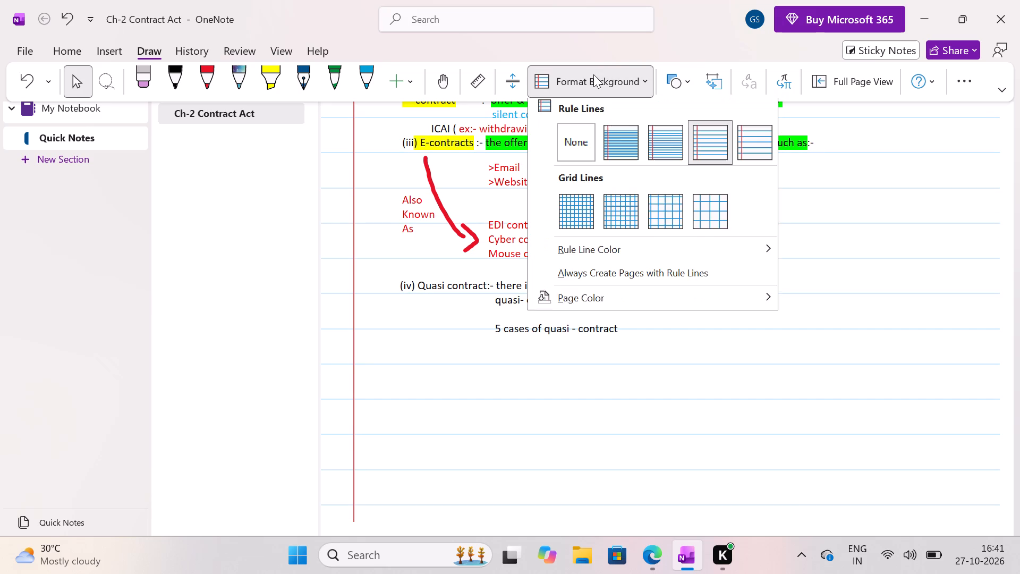
{"action": "left_click", "coordinate": [613, 135]}
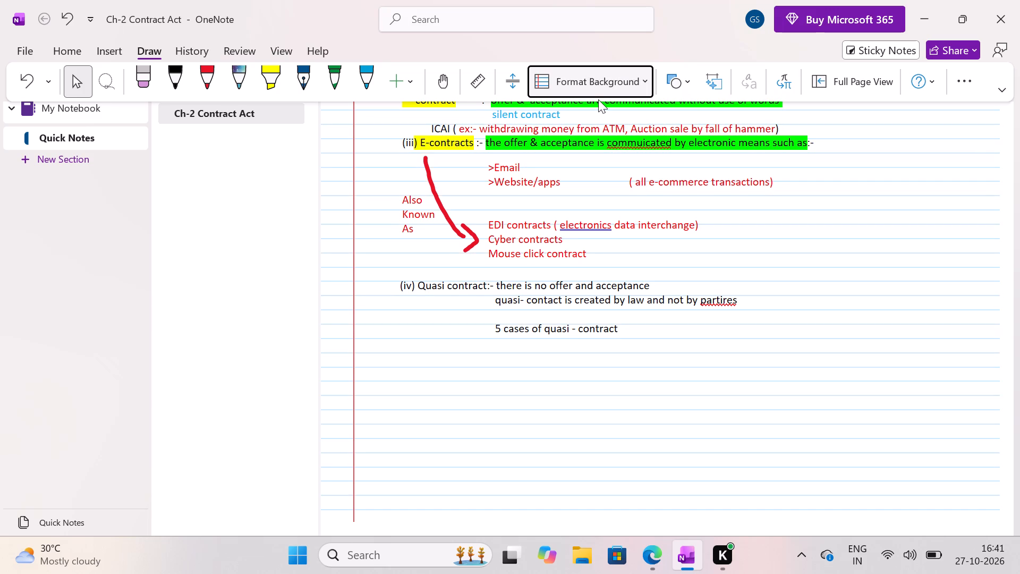
Examine how the earlier points of the notes, including their text and drawings, look on the ruled background.
{"action": "scroll", "coordinate": [492, 264], "scroll_direction": "up", "scroll_amount": 5}
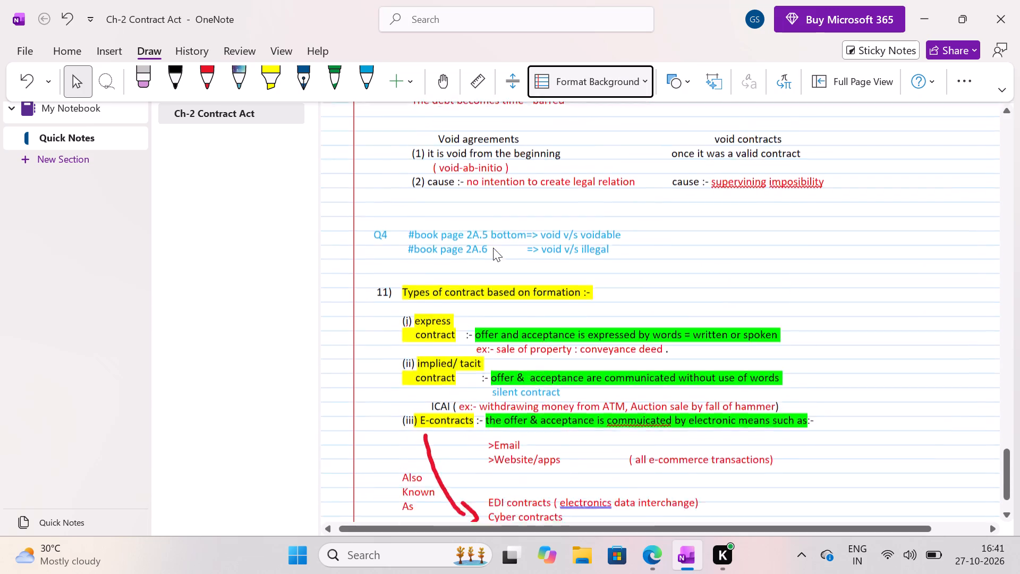
{"action": "scroll", "coordinate": [493, 248], "scroll_direction": "up", "scroll_amount": 15}
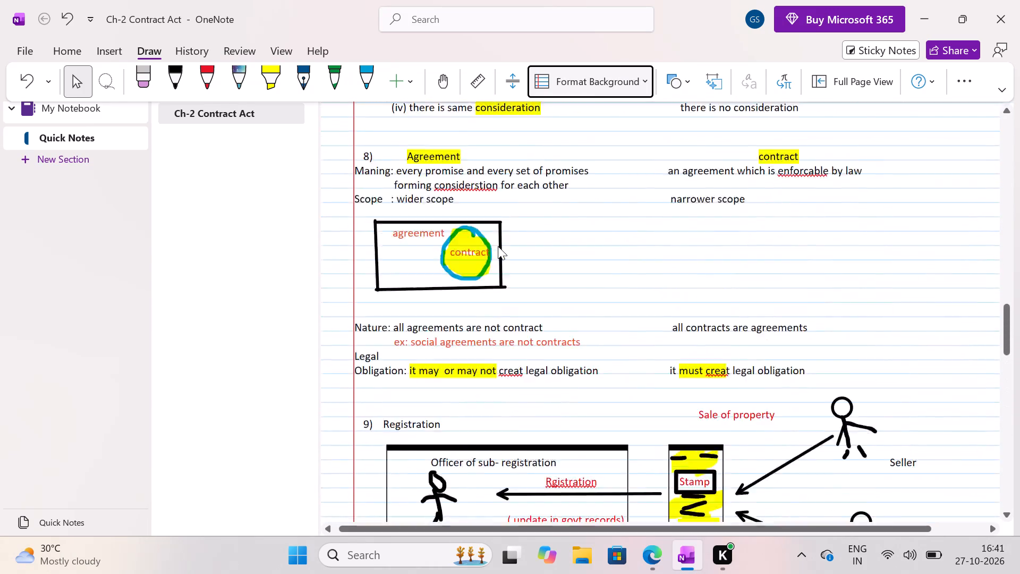
{"action": "scroll", "coordinate": [498, 246], "scroll_direction": "down", "scroll_amount": 2}
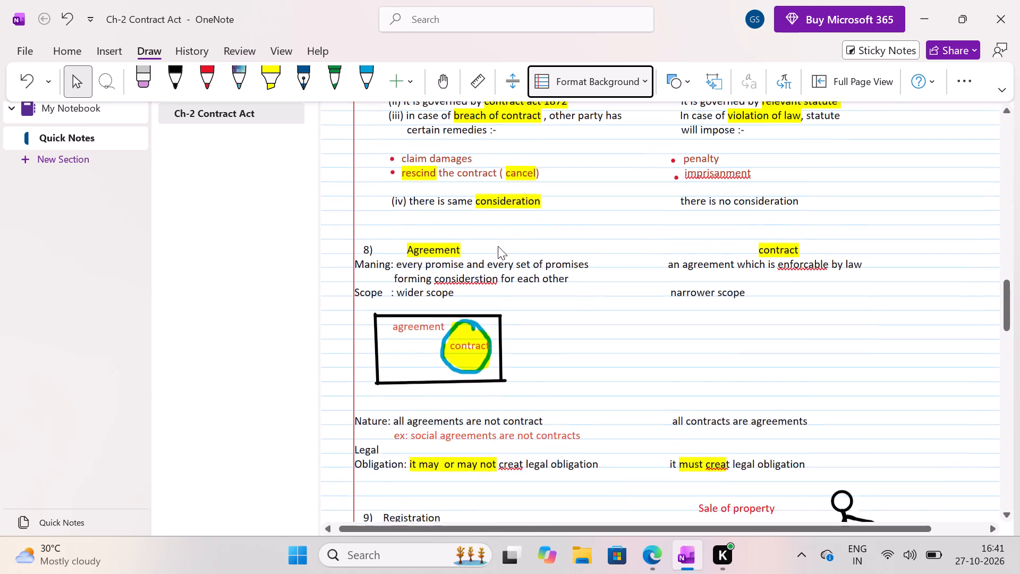
{"action": "scroll", "coordinate": [498, 246], "scroll_direction": "down", "scroll_amount": 6}
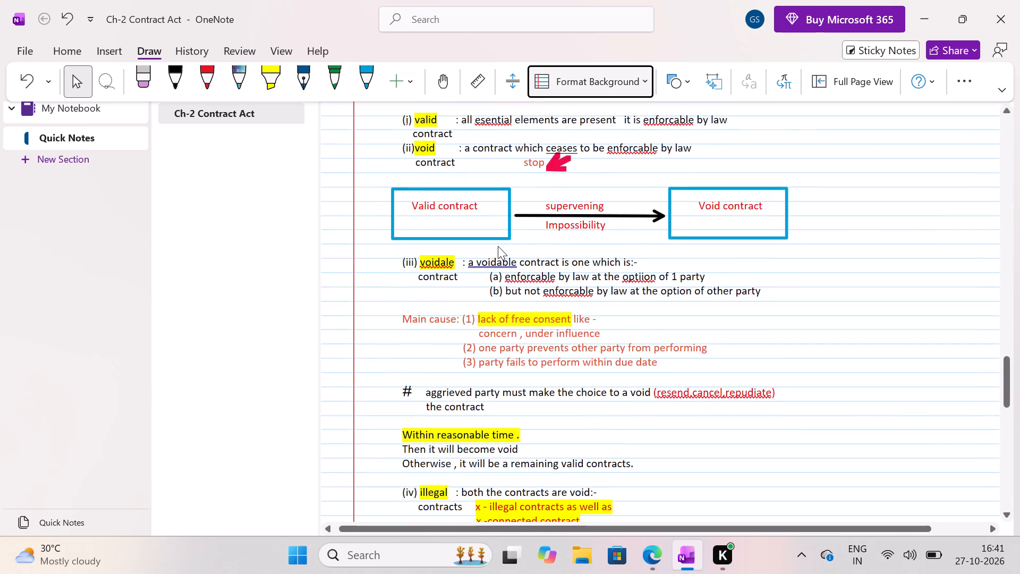
Look through the voidable, illegal and unenforceable contract points down to the quasi contract item on the ruled background.
{"action": "scroll", "coordinate": [498, 246], "scroll_direction": "down", "scroll_amount": 2}
{"action": "scroll", "coordinate": [498, 246], "scroll_direction": "up", "scroll_amount": 1}
{"action": "scroll", "coordinate": [498, 246], "scroll_direction": "down", "scroll_amount": 3}
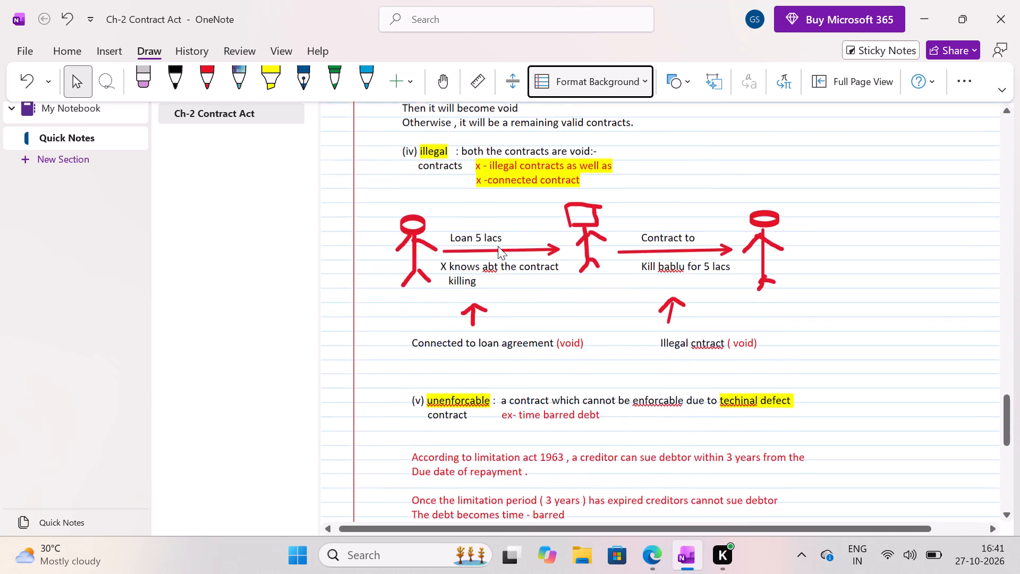
{"action": "scroll", "coordinate": [498, 246], "scroll_direction": "down", "scroll_amount": 10}
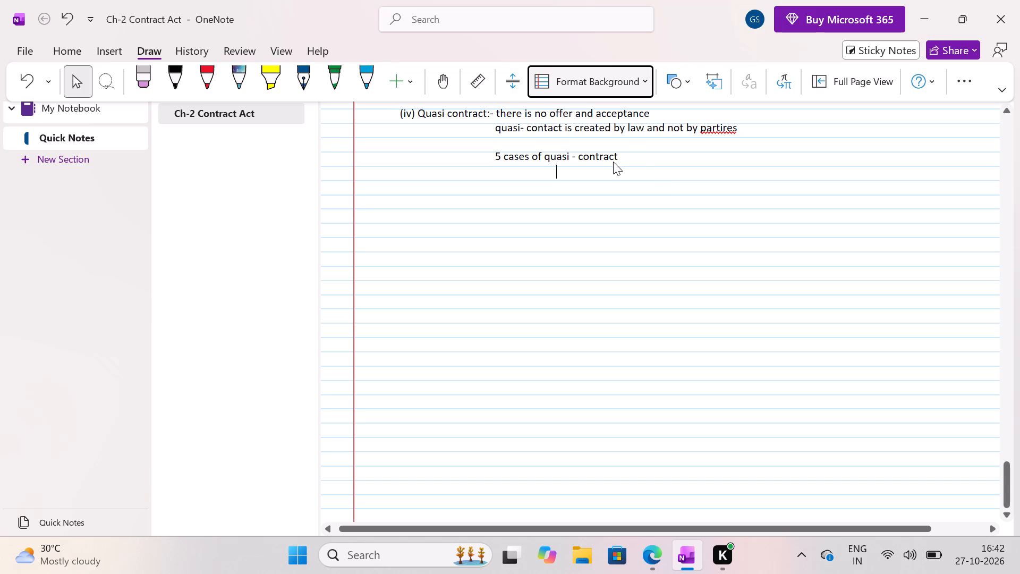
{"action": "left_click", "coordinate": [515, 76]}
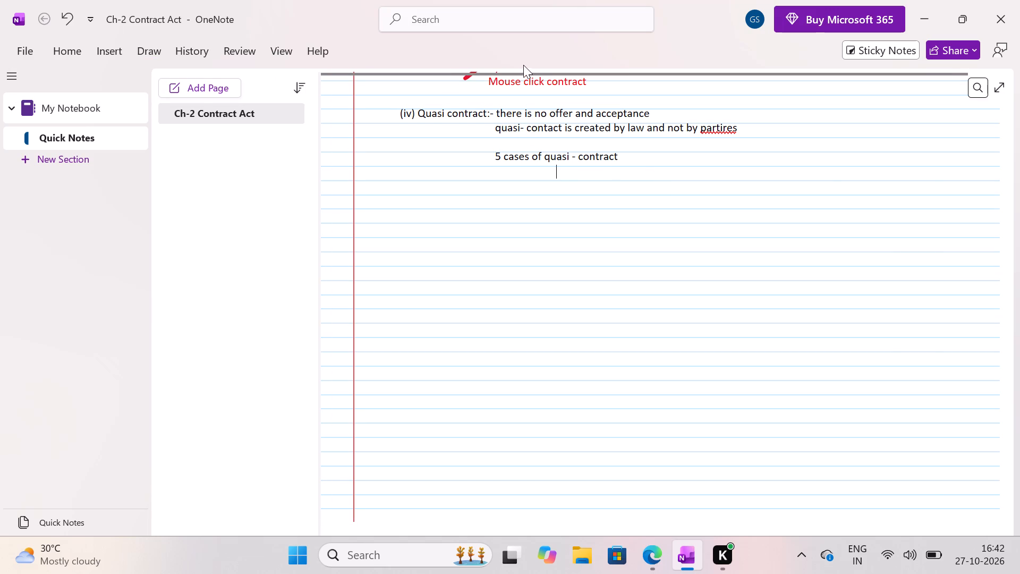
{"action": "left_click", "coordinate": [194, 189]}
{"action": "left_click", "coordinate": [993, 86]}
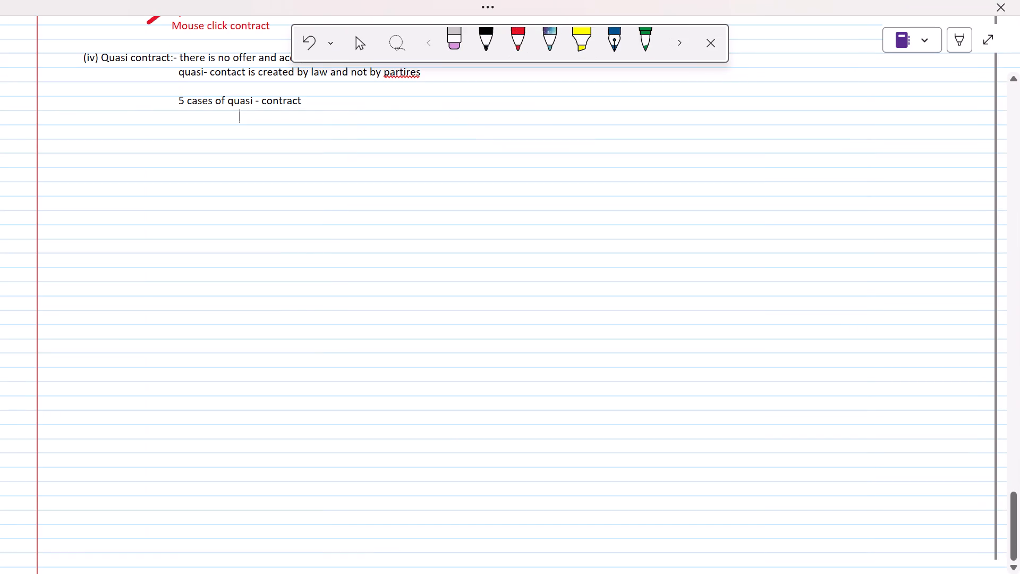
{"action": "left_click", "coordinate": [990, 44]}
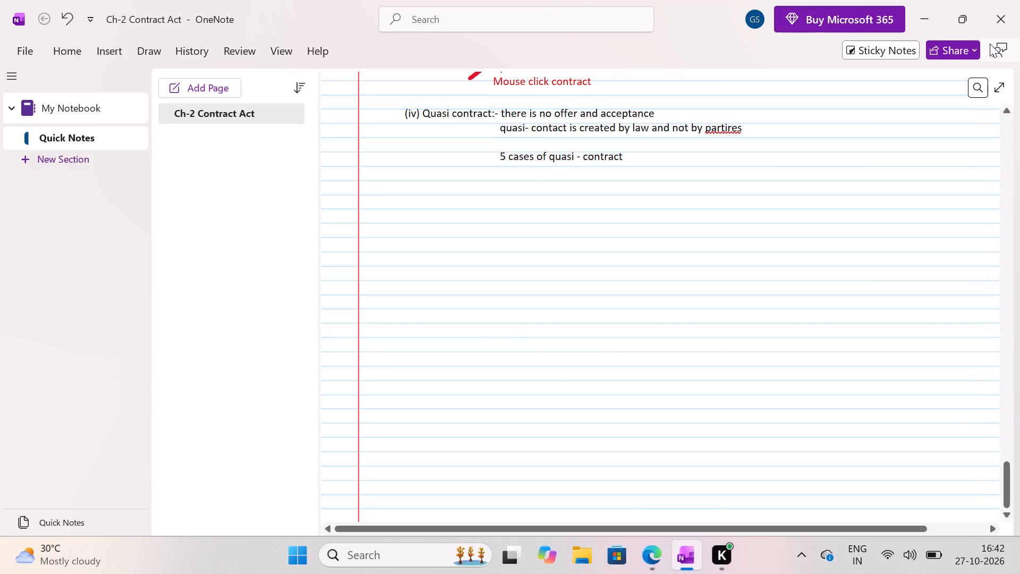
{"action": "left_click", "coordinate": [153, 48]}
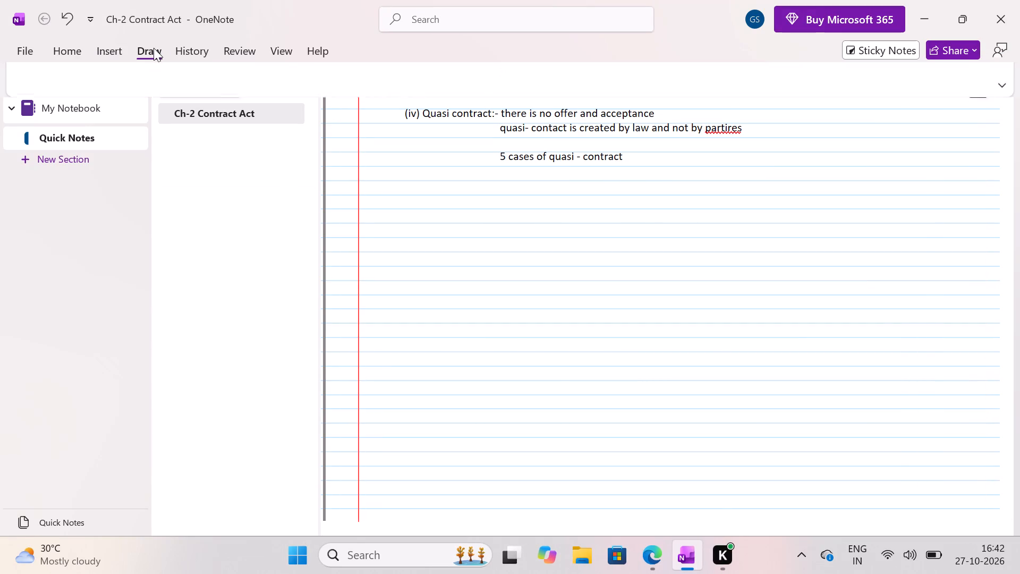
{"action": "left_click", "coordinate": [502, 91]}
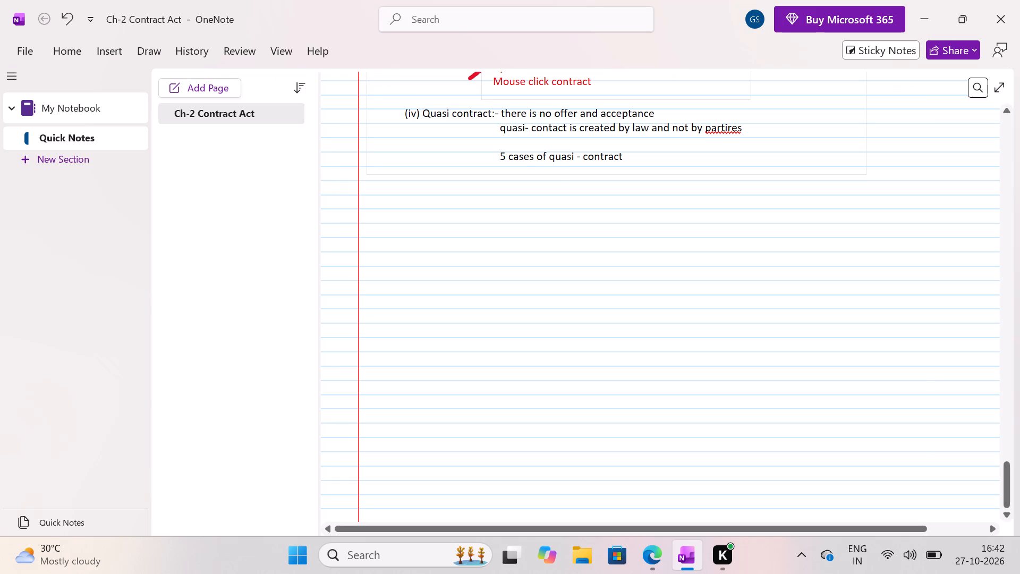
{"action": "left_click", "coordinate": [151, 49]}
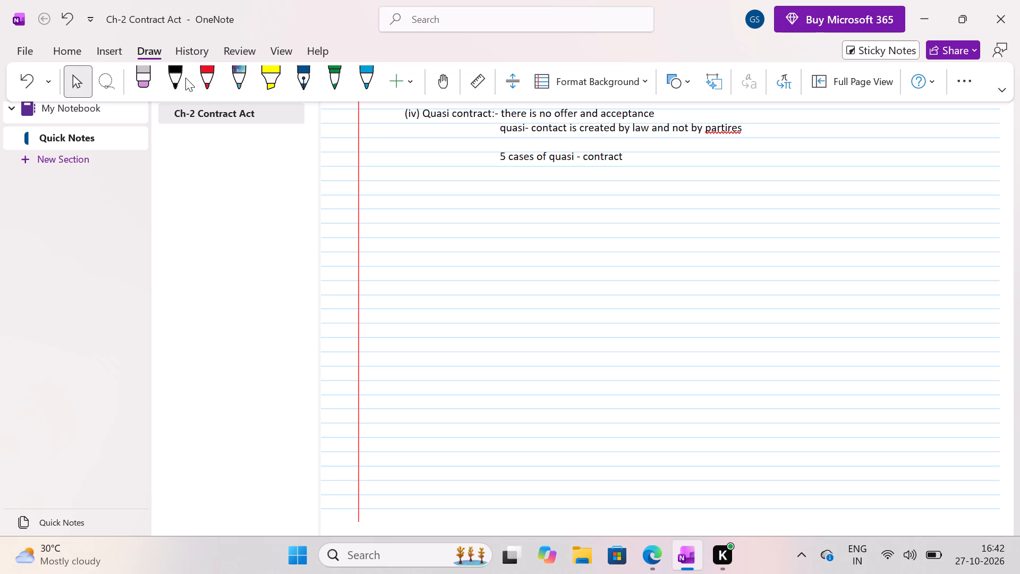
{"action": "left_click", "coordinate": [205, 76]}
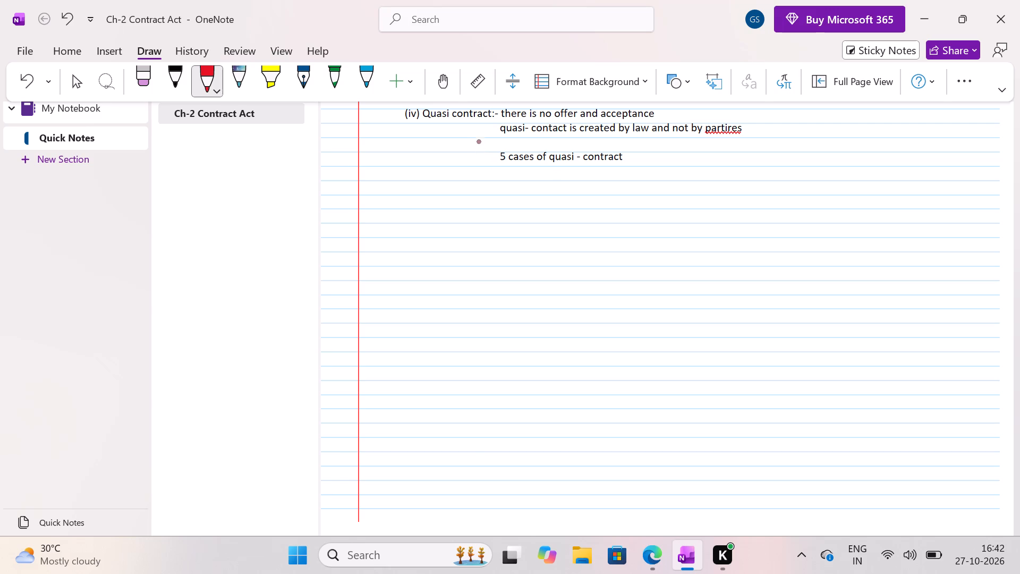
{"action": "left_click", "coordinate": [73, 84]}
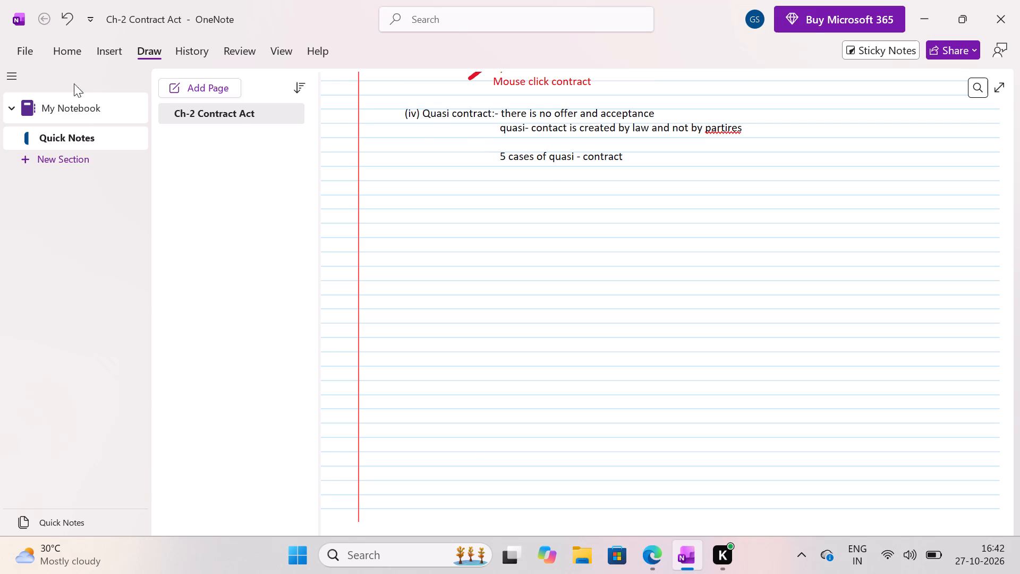
Indent the "5 cases of quasi - contract" line further with nine extra spaces before the text.
{"action": "left_click", "coordinate": [480, 159]}
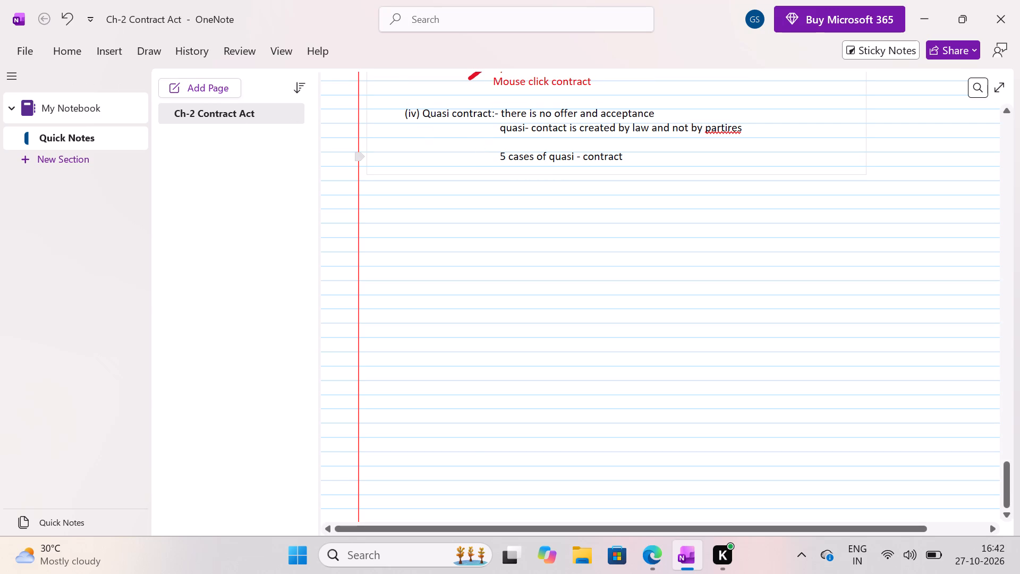
{"action": "key", "text": "space"}
{"action": "key", "text": "space"}
{"action": "key", "text": "space"}
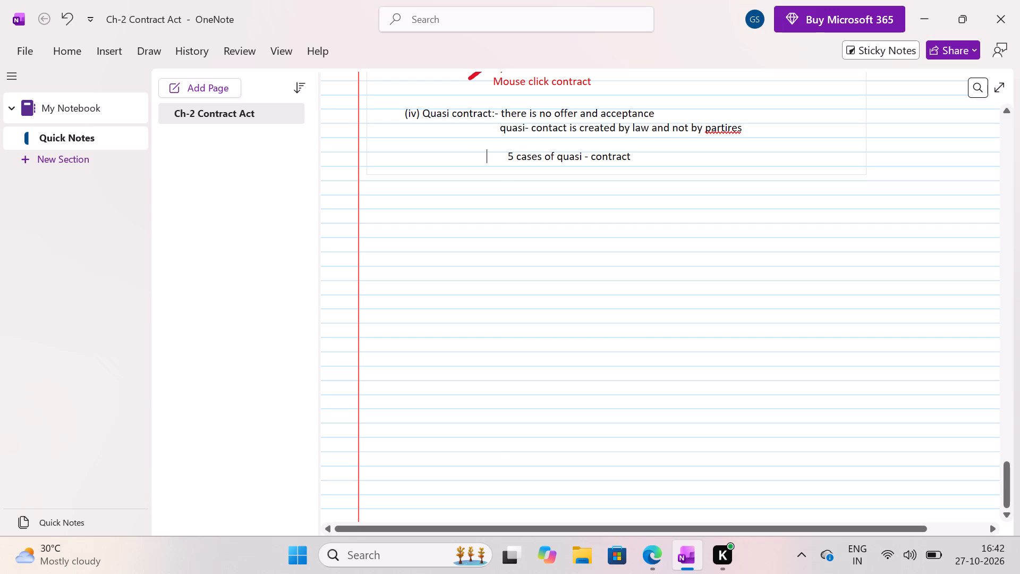
{"action": "key", "text": "space"}
{"action": "key", "text": "space"}
{"action": "key", "text": "space"}
{"action": "key", "text": "space"}
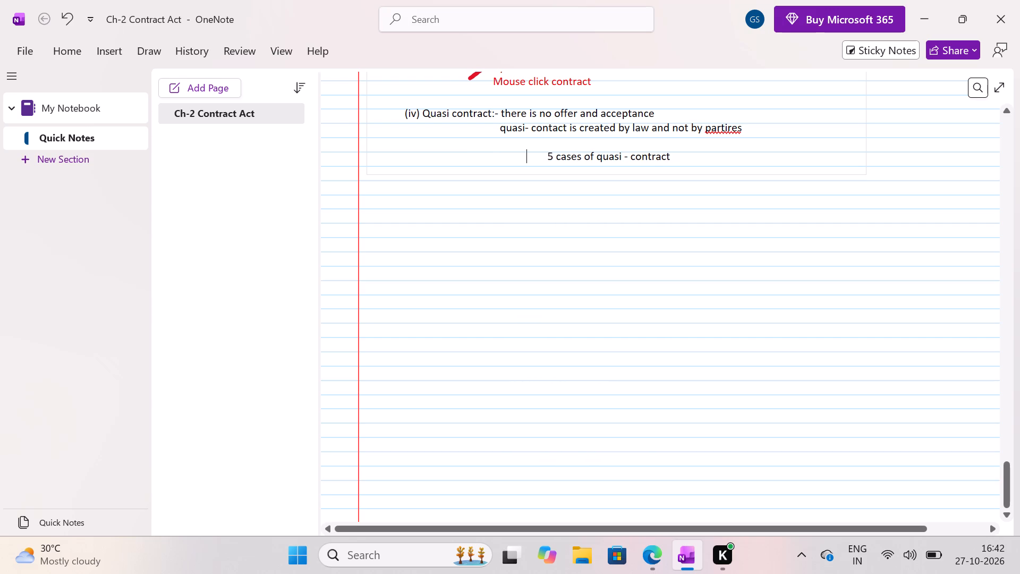
{"action": "key", "text": "space"}
{"action": "key", "text": "space"}
Draw five red pen branches fanning out downward from the "5 cases of quasi - contract" line.
{"action": "scroll", "coordinate": [438, 518], "scroll_direction": "up", "scroll_amount": 2}
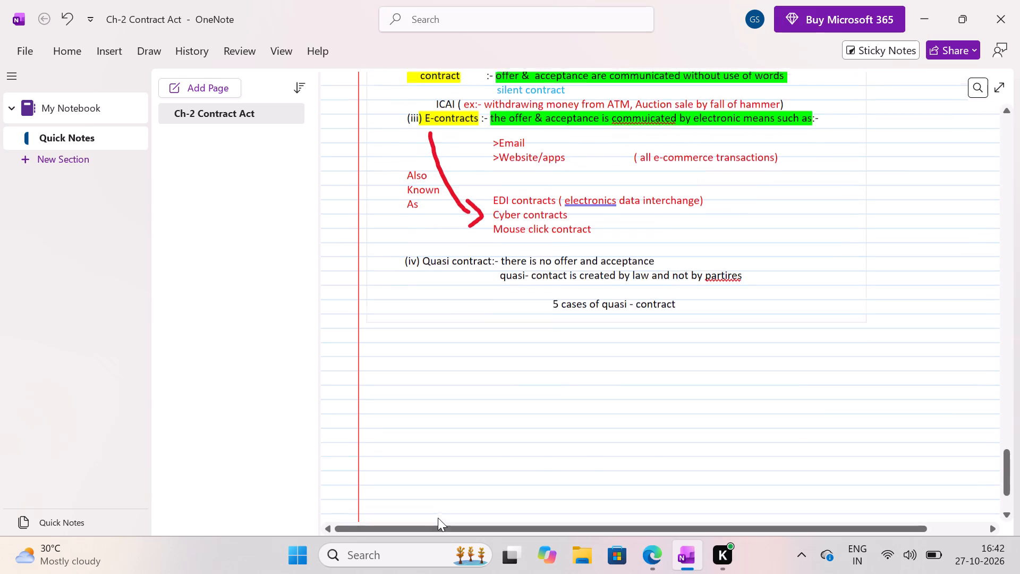
{"action": "scroll", "coordinate": [438, 517], "scroll_direction": "up", "scroll_amount": 2}
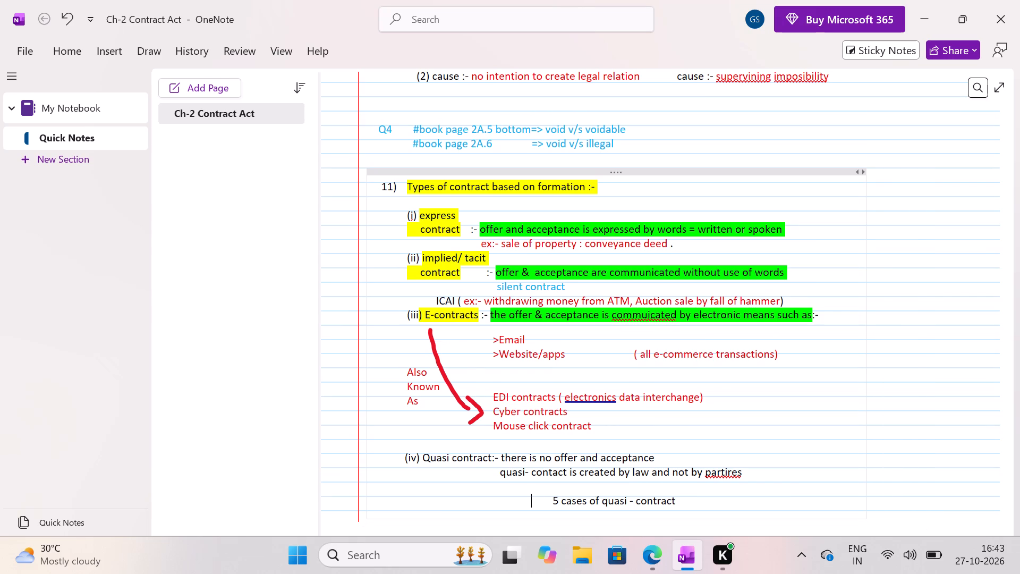
{"action": "scroll", "coordinate": [440, 513], "scroll_direction": "down", "scroll_amount": 3}
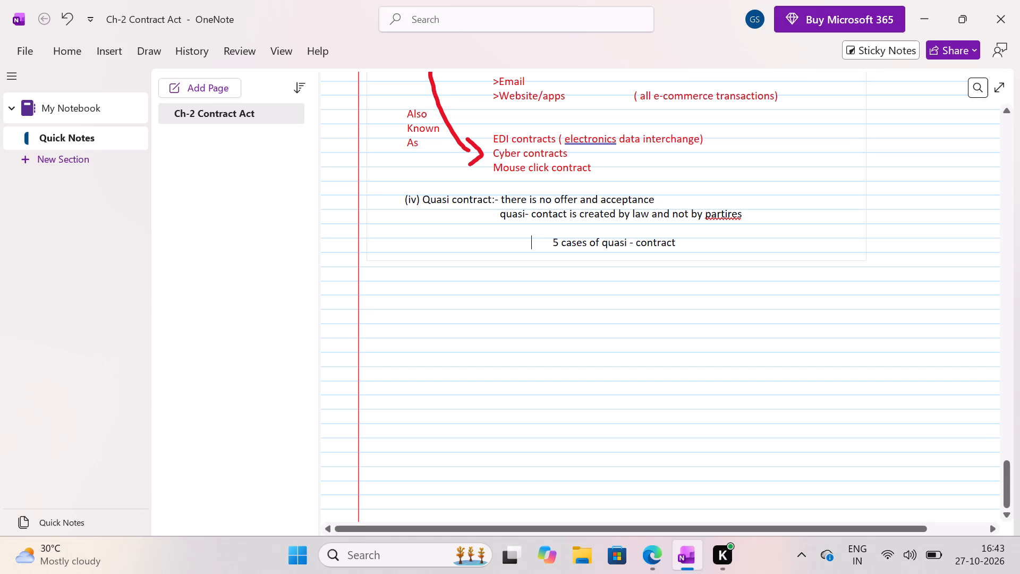
{"action": "left_click", "coordinate": [151, 54]}
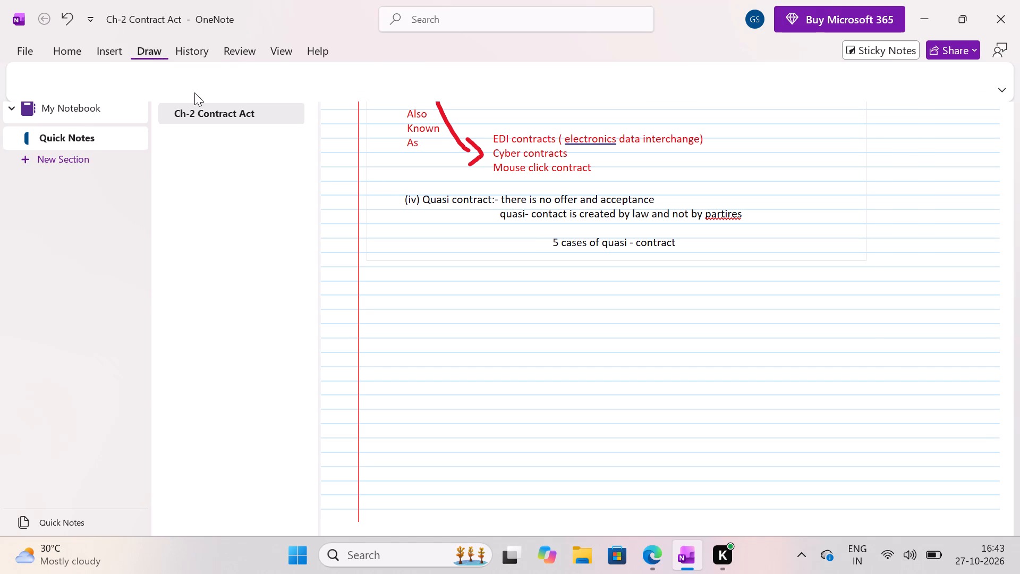
{"action": "left_click", "coordinate": [208, 81]}
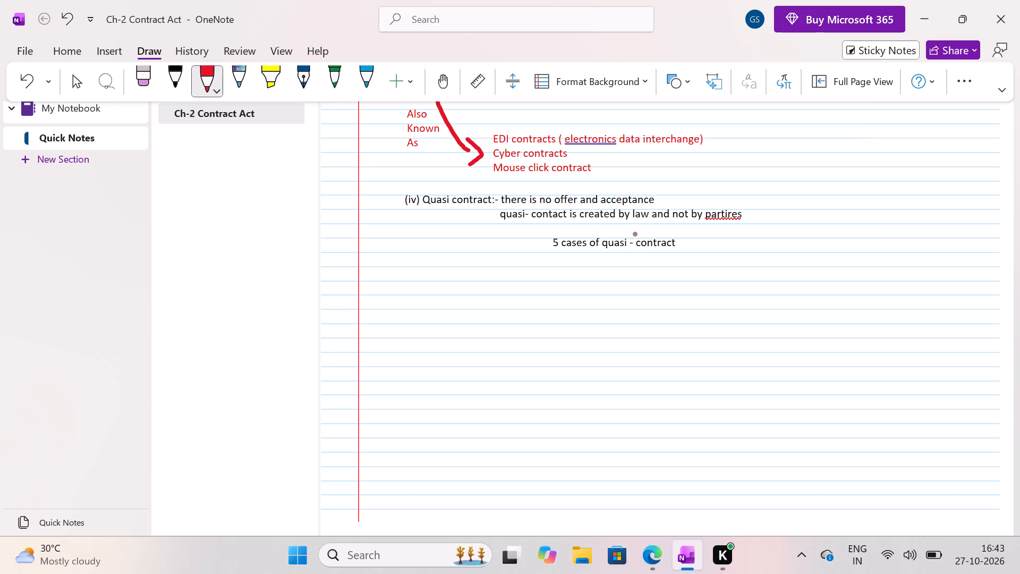
{"action": "left_click_drag", "start_coordinate": [611, 252], "coordinate": [590, 268]}
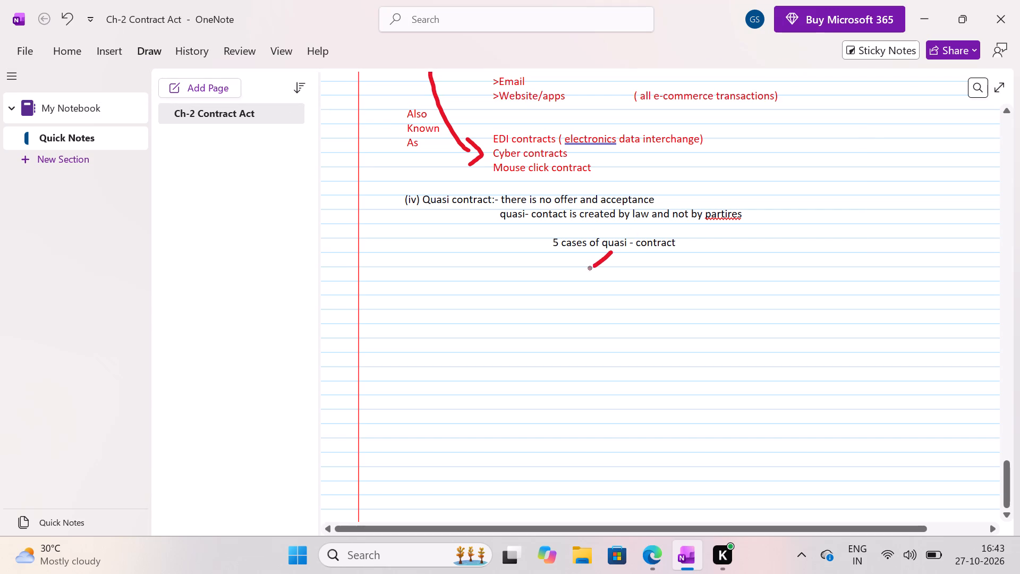
{"action": "left_click_drag", "start_coordinate": [590, 268], "coordinate": [414, 300]}
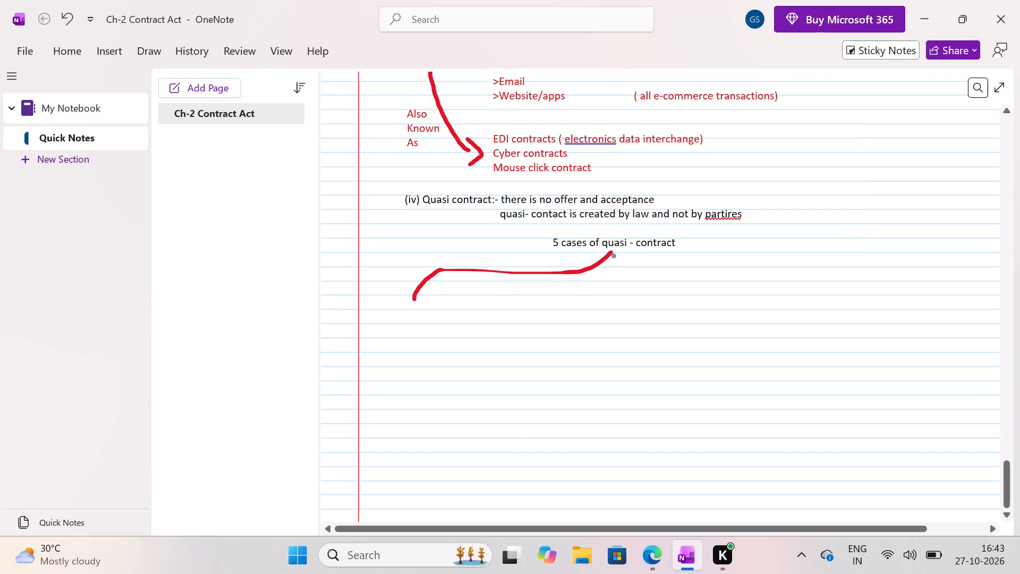
{"action": "left_click_drag", "start_coordinate": [613, 253], "coordinate": [493, 306]}
{"action": "left_click_drag", "start_coordinate": [415, 300], "coordinate": [412, 307]}
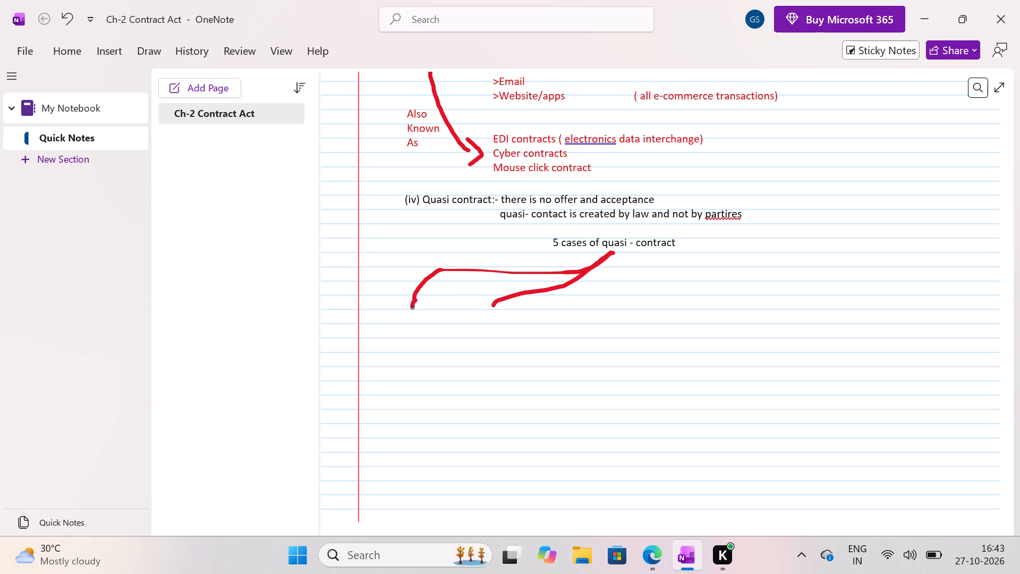
{"action": "left_click_drag", "start_coordinate": [412, 307], "coordinate": [412, 310]}
{"action": "left_click_drag", "start_coordinate": [614, 255], "coordinate": [614, 256]}
{"action": "left_click_drag", "start_coordinate": [614, 256], "coordinate": [616, 302]}
{"action": "left_click_drag", "start_coordinate": [616, 256], "coordinate": [644, 274]}
{"action": "left_click_drag", "start_coordinate": [644, 274], "coordinate": [751, 300]}
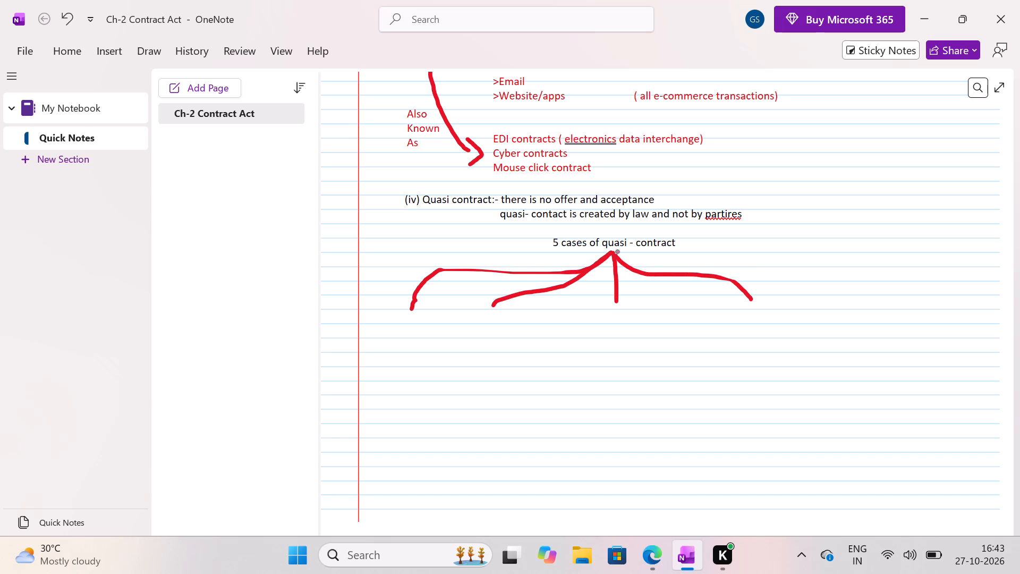
{"action": "left_click_drag", "start_coordinate": [617, 252], "coordinate": [869, 293]}
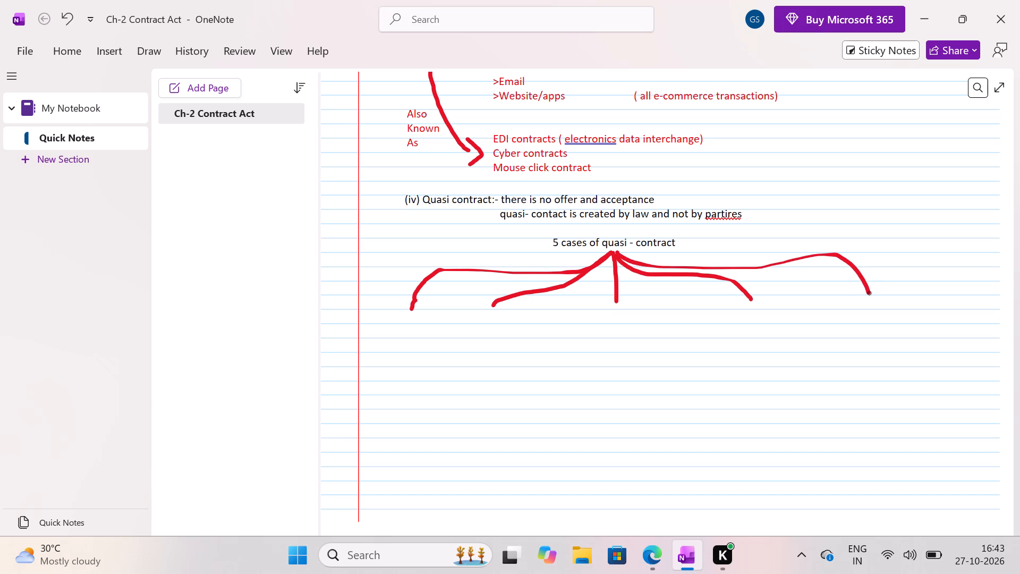
{"action": "left_click_drag", "start_coordinate": [869, 293], "coordinate": [870, 297]}
Add a red arrowhead at the lower end of each of the five branches.
{"action": "left_click_drag", "start_coordinate": [862, 299], "coordinate": [874, 292]}
{"action": "left_click_drag", "start_coordinate": [739, 300], "coordinate": [740, 300]}
{"action": "left_click_drag", "start_coordinate": [740, 300], "coordinate": [769, 298]}
{"action": "left_click_drag", "start_coordinate": [608, 303], "coordinate": [640, 303]}
{"action": "left_click_drag", "start_coordinate": [482, 305], "coordinate": [517, 295]}
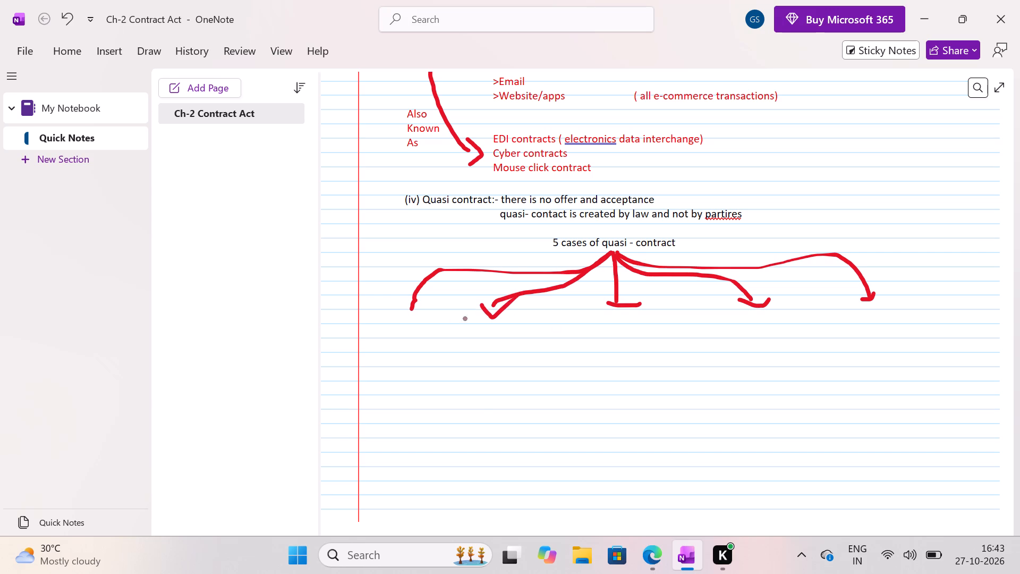
{"action": "left_click_drag", "start_coordinate": [404, 308], "coordinate": [426, 302]}
Try to select the middle branch's flat arrowhead and open its editing options.
{"action": "right_click", "coordinate": [614, 304]}
{"action": "right_click", "coordinate": [614, 304]}
{"action": "left_click", "coordinate": [614, 304]}
{"action": "left_click", "coordinate": [148, 50]}
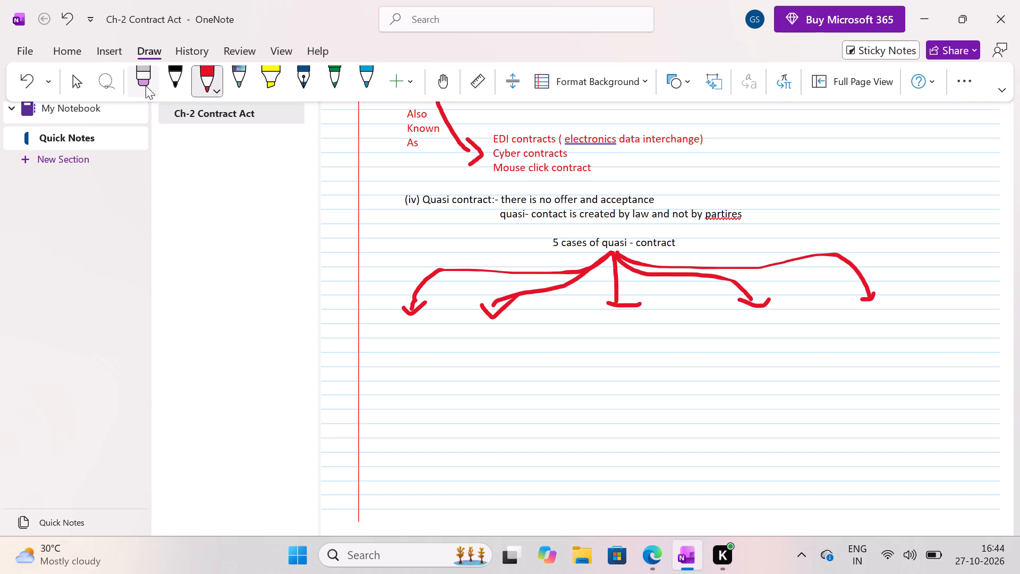
{"action": "left_click", "coordinate": [81, 82]}
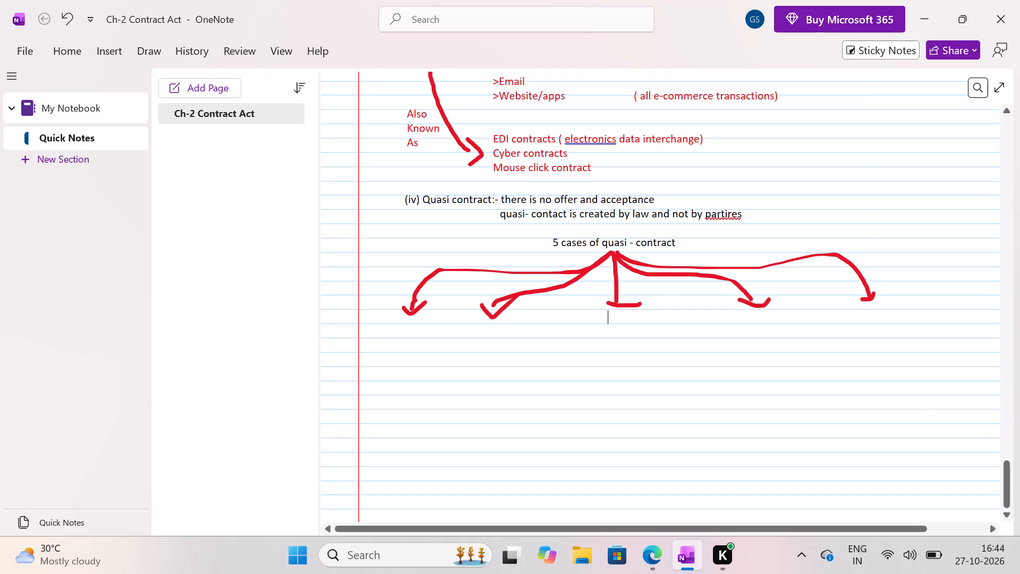
{"action": "right_click", "coordinate": [608, 302]}
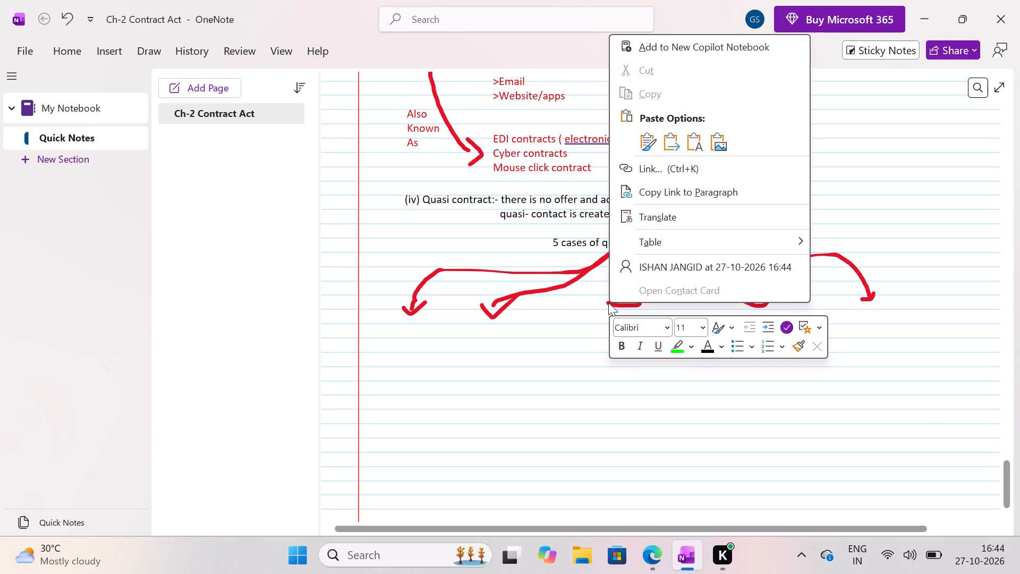
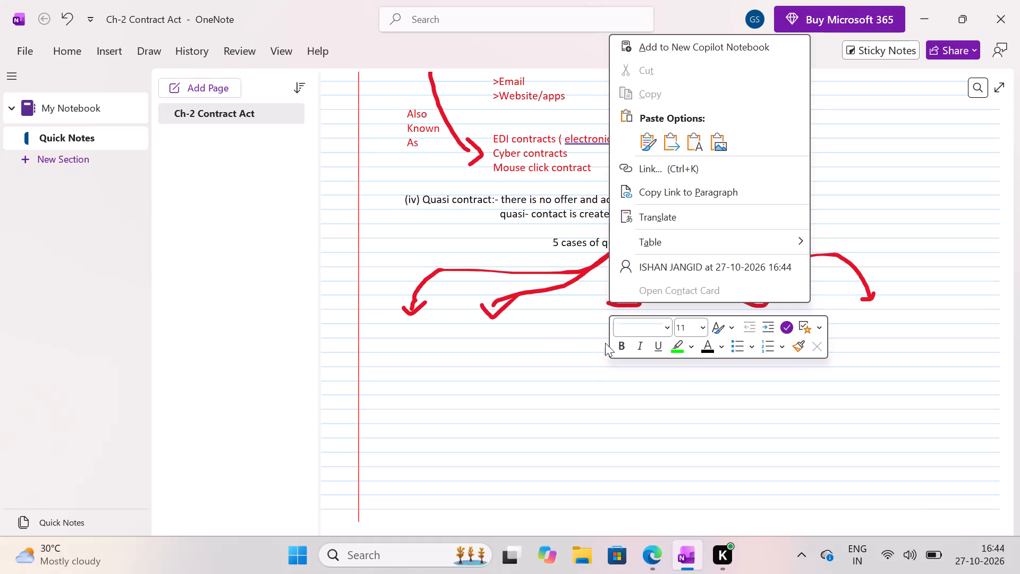
Delete the flat arrowhead stroke at the lower end of the middle branch.
{"action": "left_click_drag", "start_coordinate": [552, 394], "coordinate": [551, 390]}
{"action": "right_click", "coordinate": [615, 304]}
{"action": "right_click", "coordinate": [615, 304]}
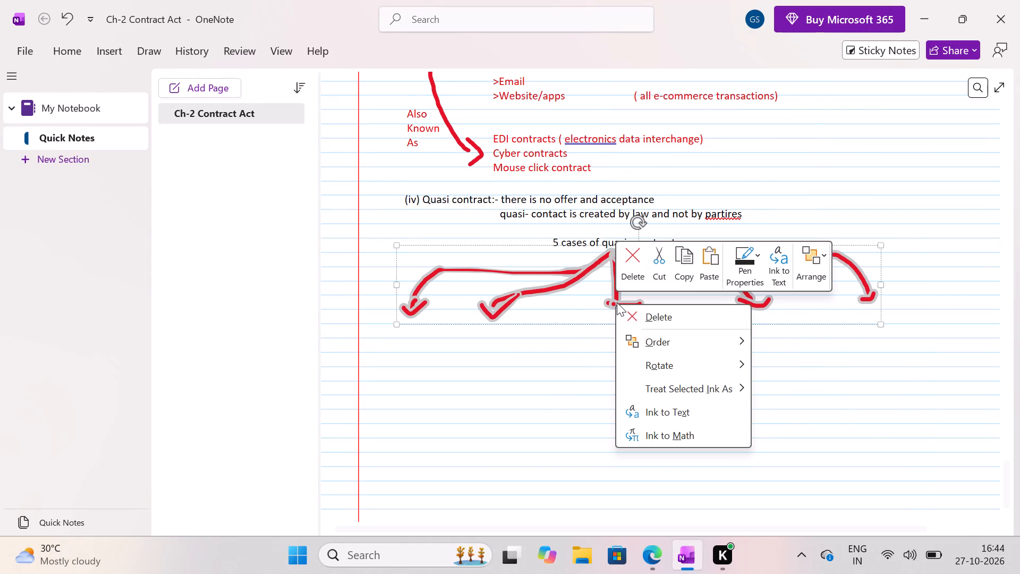
{"action": "left_click", "coordinate": [615, 301]}
{"action": "left_click", "coordinate": [614, 300]}
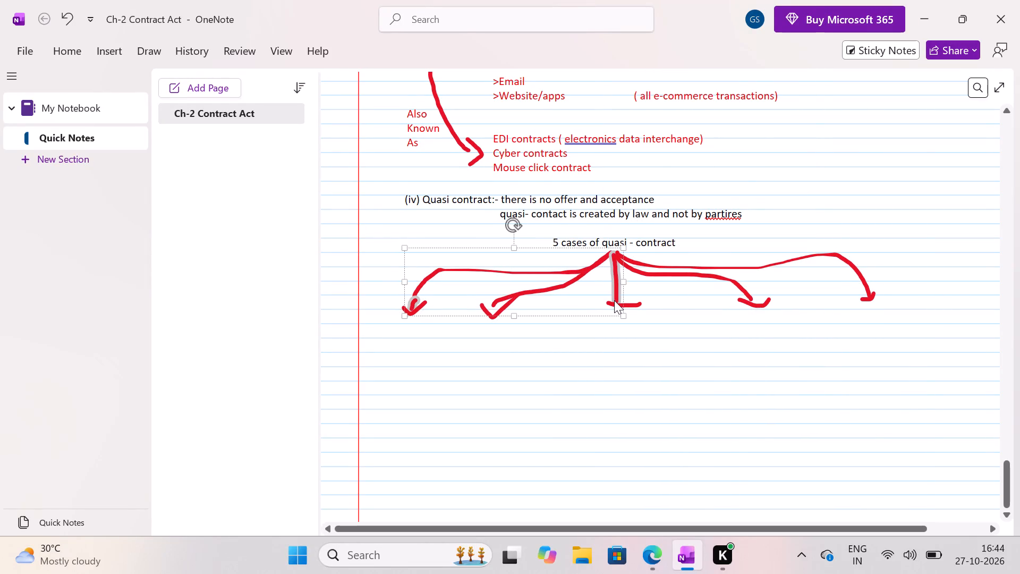
{"action": "double_click", "coordinate": [629, 302]}
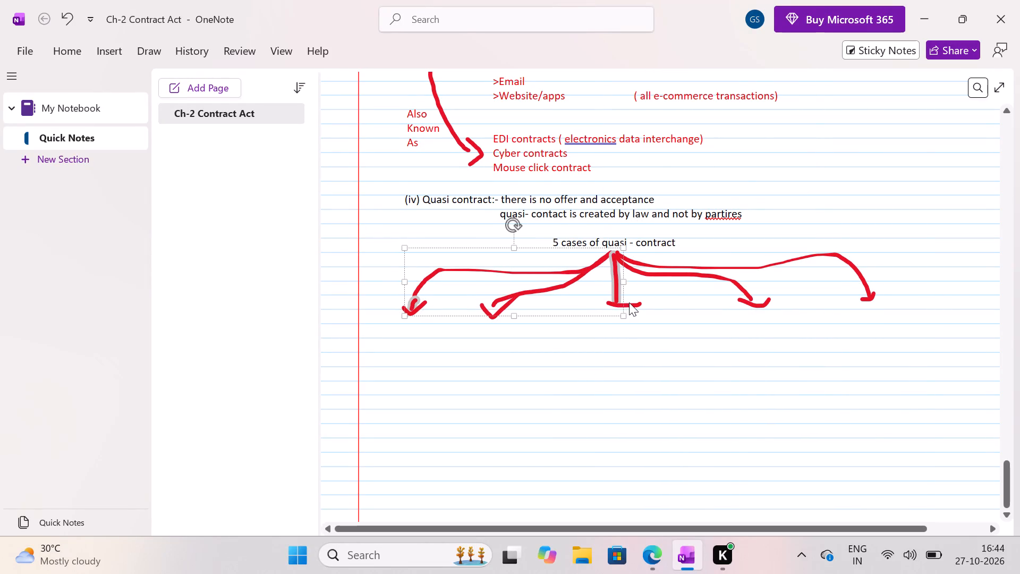
{"action": "left_click", "coordinate": [629, 302]}
{"action": "left_click", "coordinate": [613, 345]}
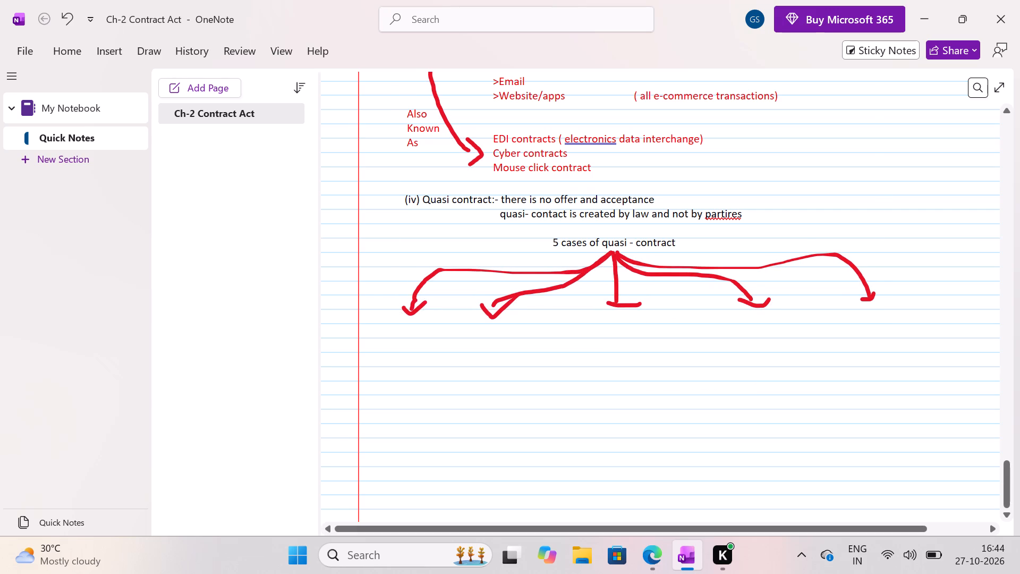
{"action": "left_click", "coordinate": [626, 309]}
{"action": "left_click", "coordinate": [627, 305]}
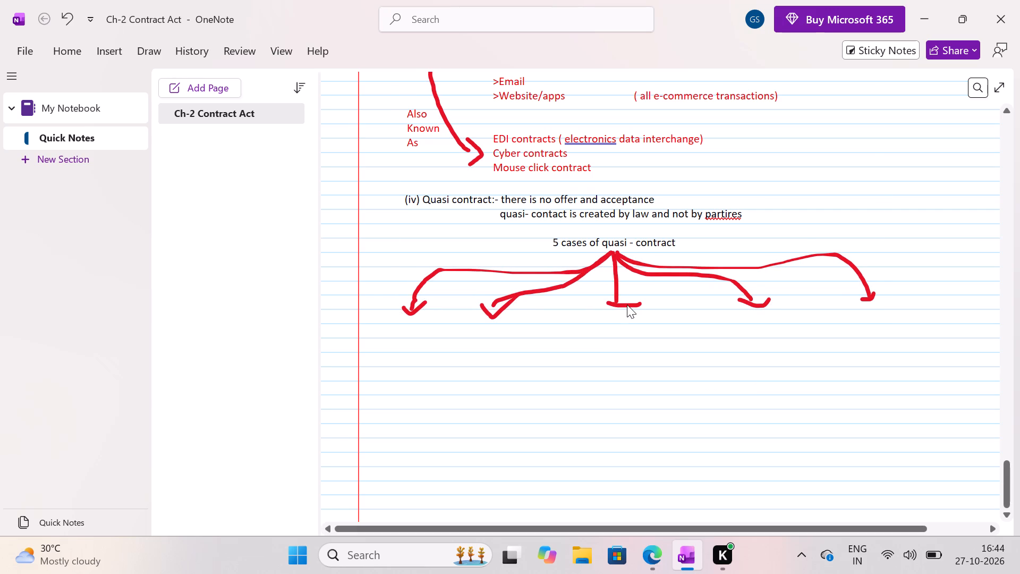
{"action": "right_click", "coordinate": [626, 300]}
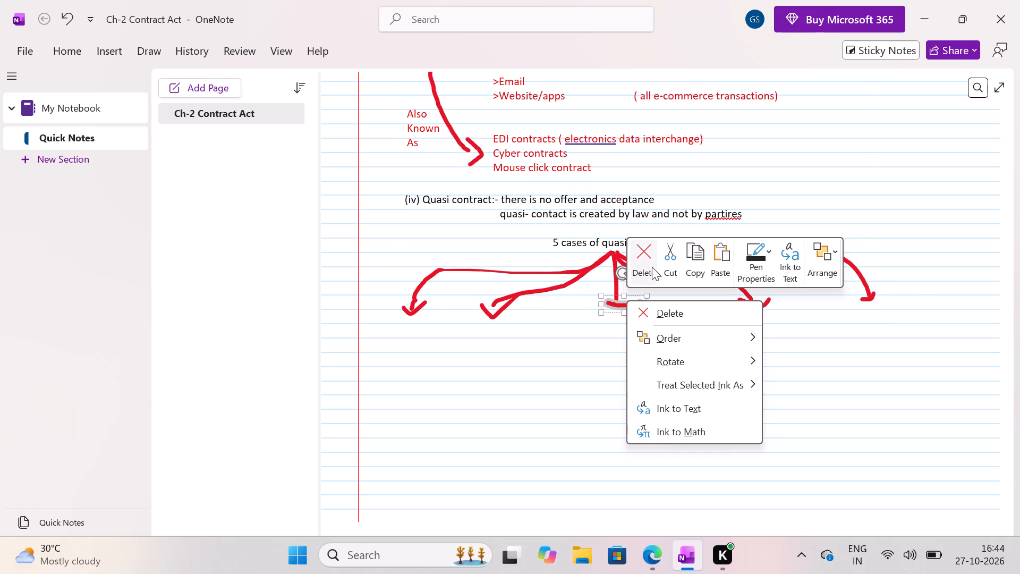
{"action": "left_click", "coordinate": [652, 267]}
Draw a V-shaped red pen arrowhead at the lower end of the middle branch and return to the selection tool.
{"action": "left_click", "coordinate": [152, 48]}
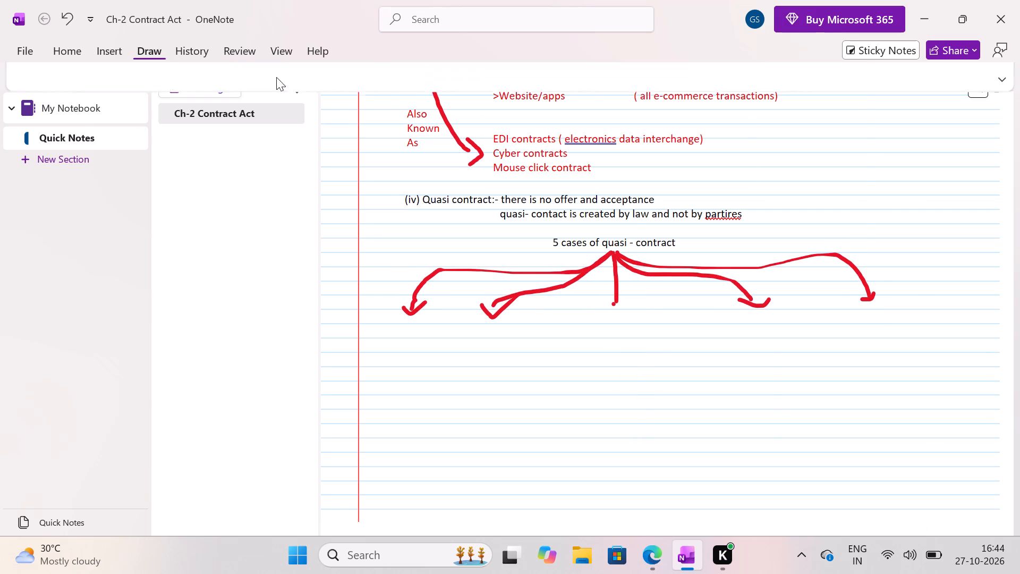
{"action": "left_click", "coordinate": [205, 79]}
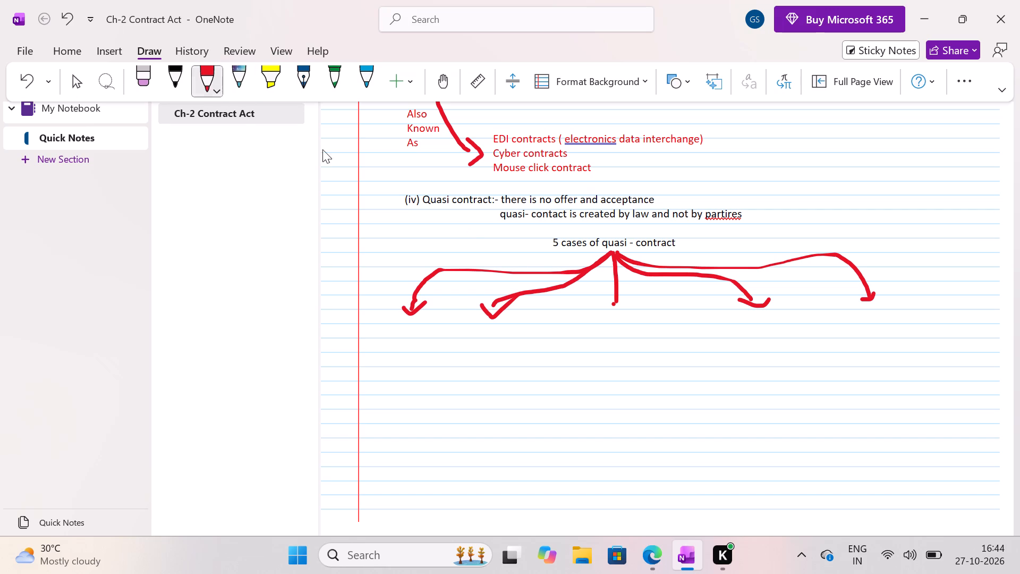
{"action": "left_click_drag", "start_coordinate": [603, 299], "coordinate": [617, 308]}
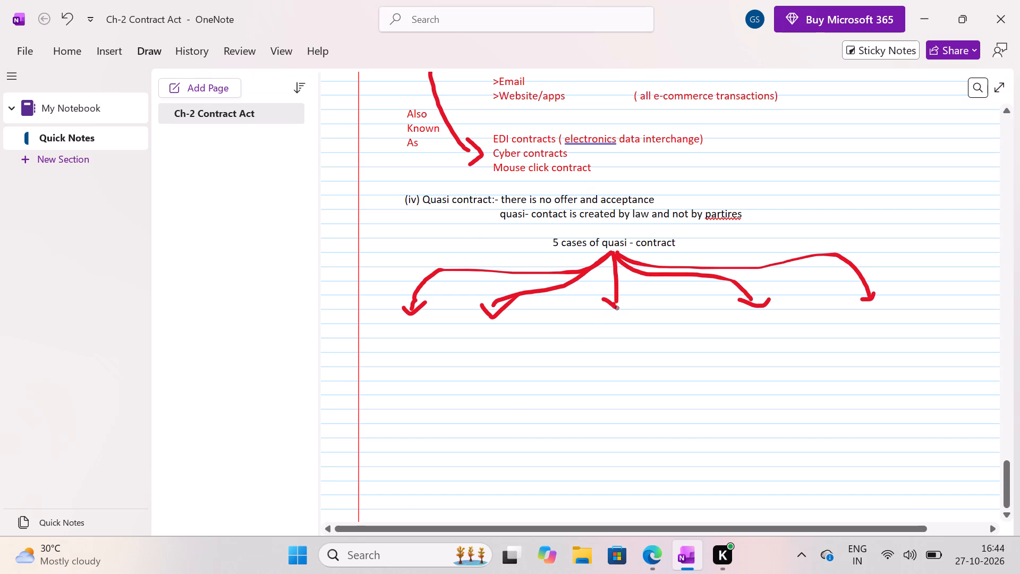
{"action": "left_click_drag", "start_coordinate": [617, 308], "coordinate": [627, 298]}
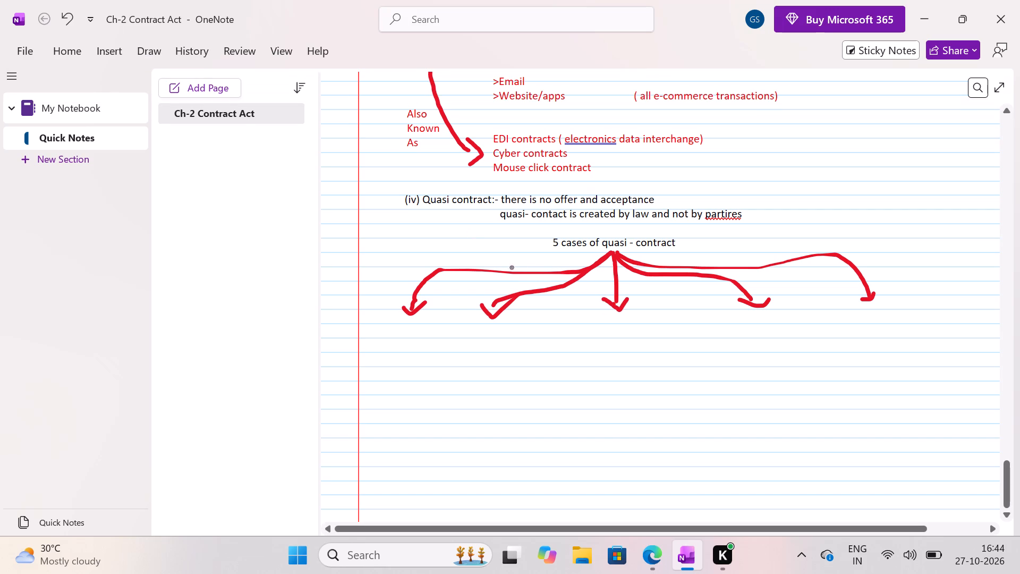
{"action": "left_click", "coordinate": [138, 47]}
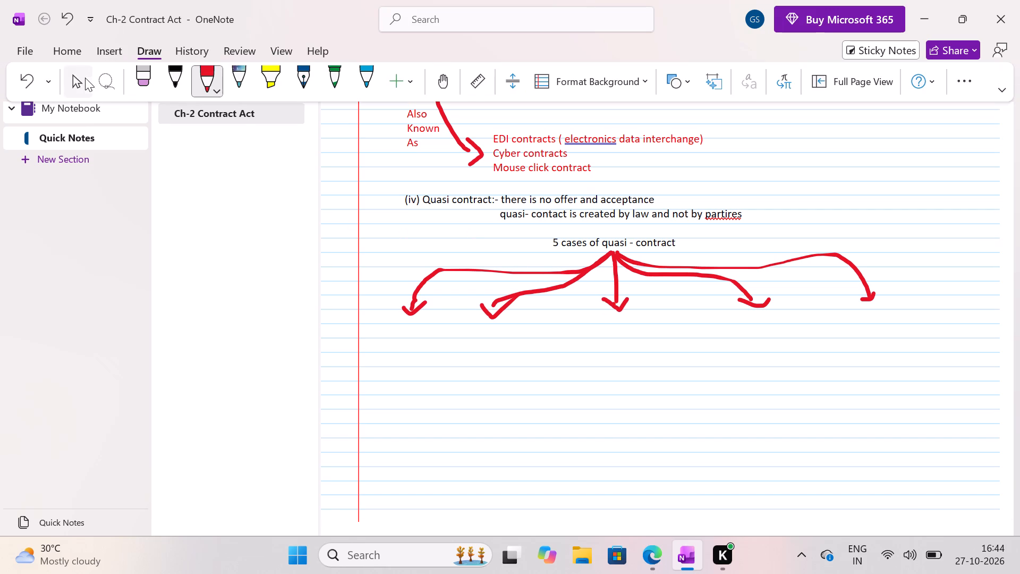
{"action": "left_click", "coordinate": [76, 82]}
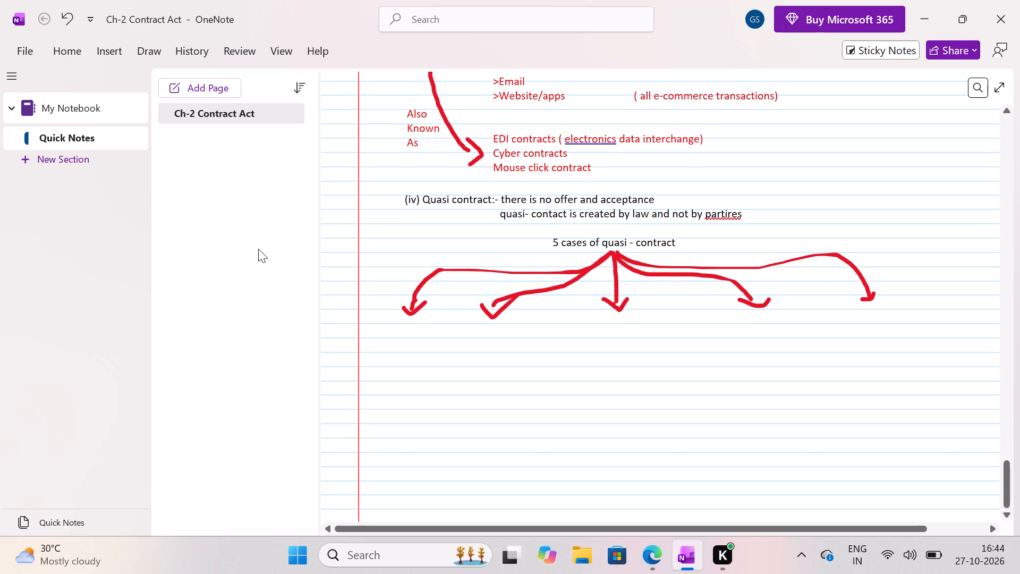